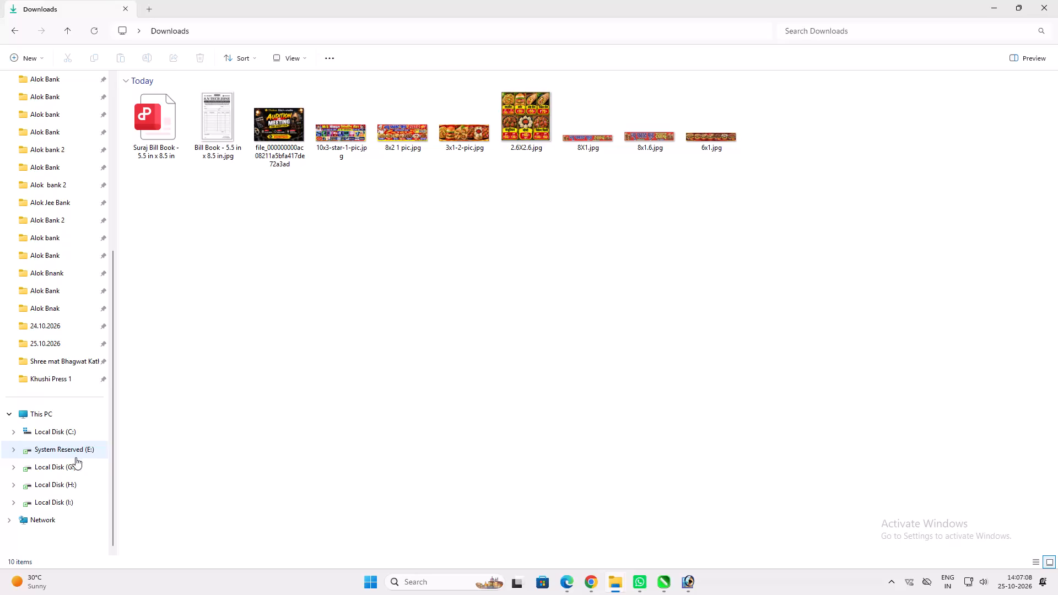
Search the october folder under 2026 on drive H: for hari and open the hari om folder.
click(78, 487)
double_click(151, 132)
double_click(155, 116)
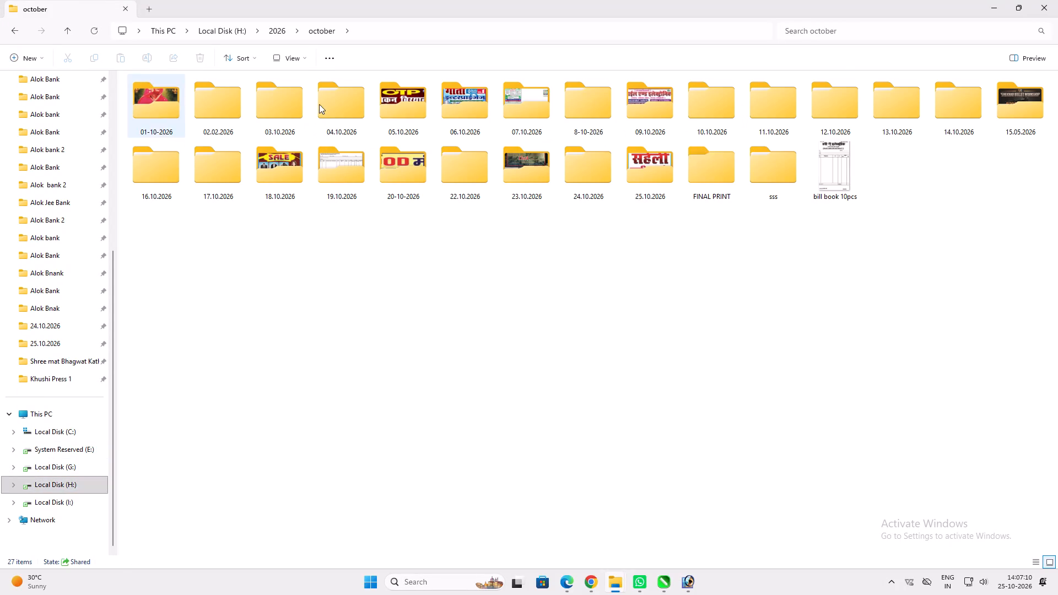
click(823, 38)
text(om)
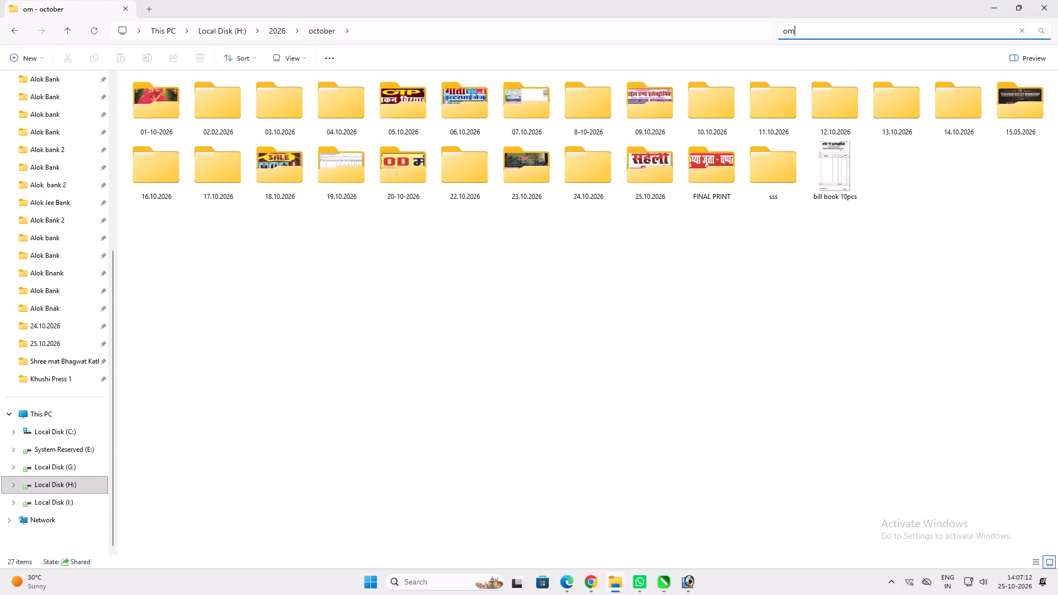
key(ctrl+a)
text(hari)
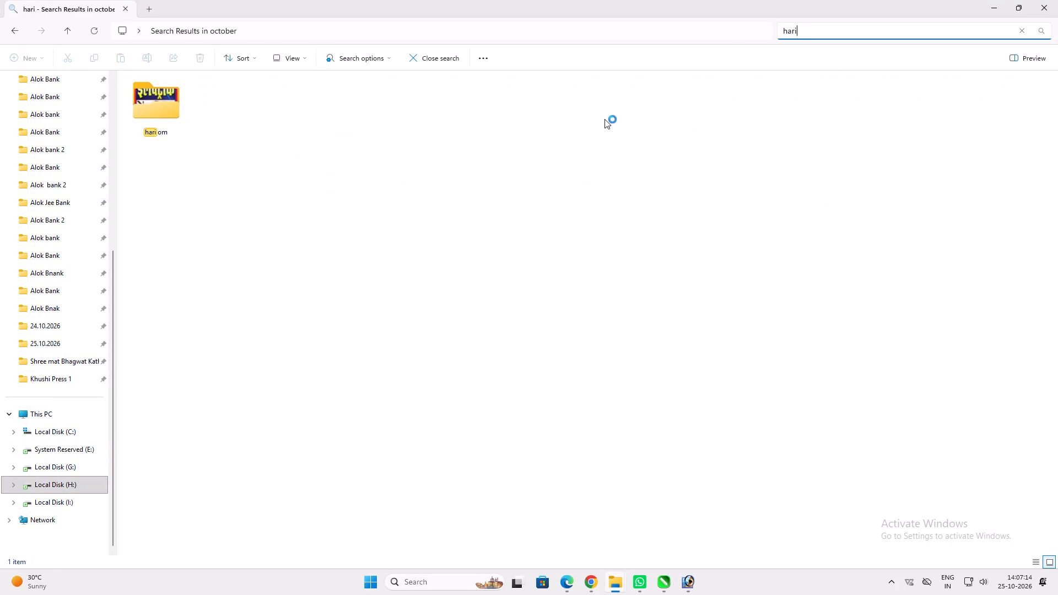
double_click(171, 99)
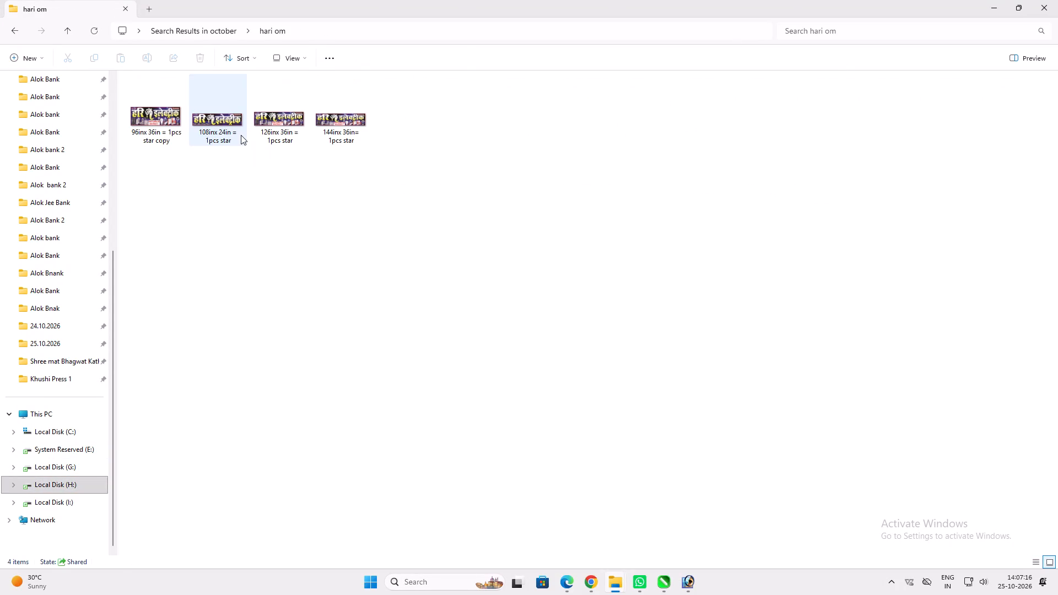
Open the file 126inx 36in = 1pcs star from the hari om folder in Photoshop and maximize its window.
drag(264, 115, 691, 574)
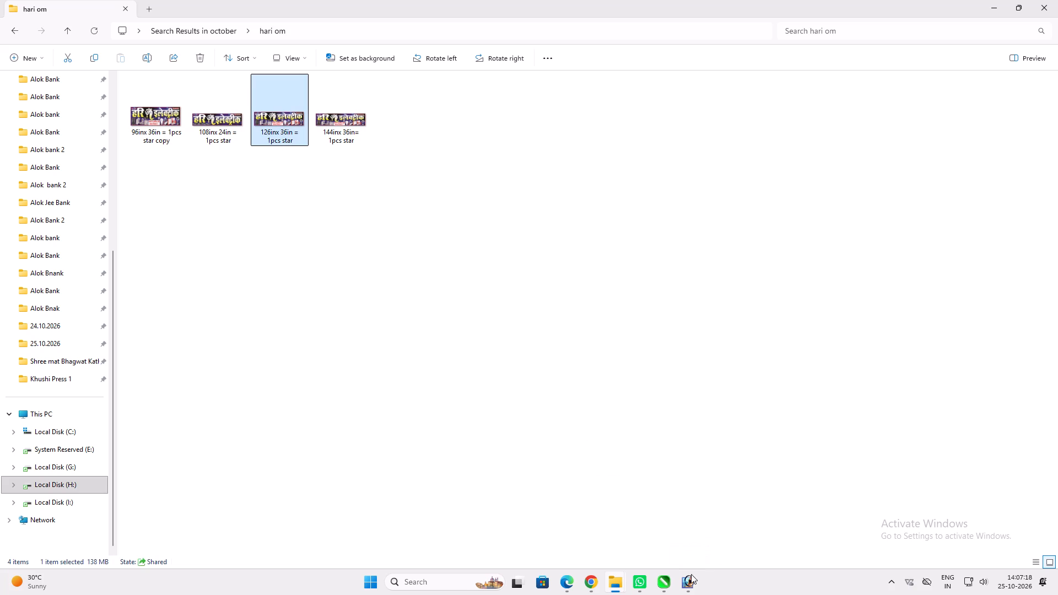
drag(691, 574, 670, 499)
key(Return)
key(space)
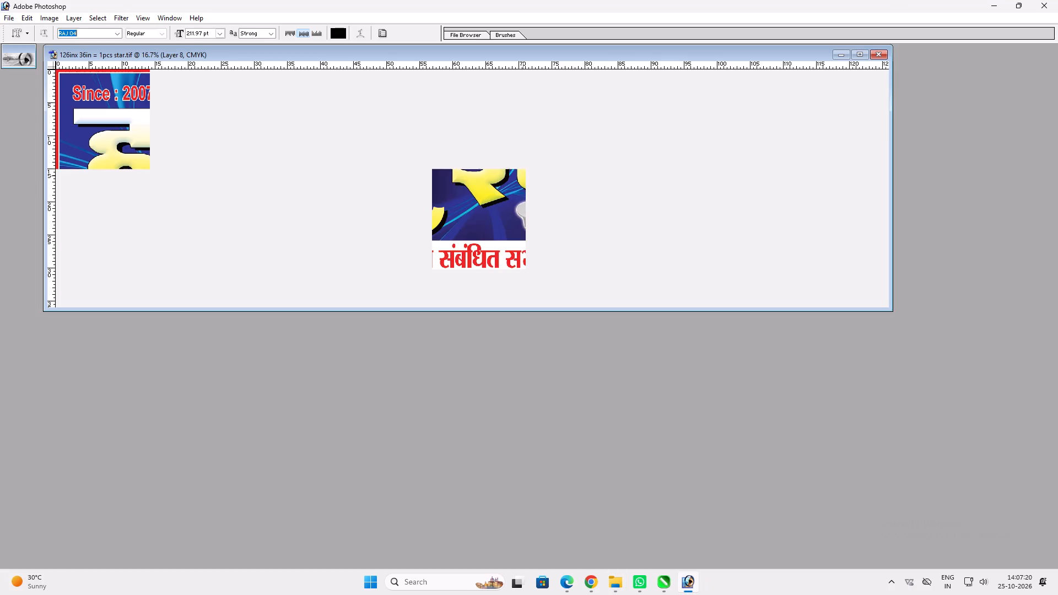
click(462, 58)
click(462, 58)
key(v)
key(v)
key(v)
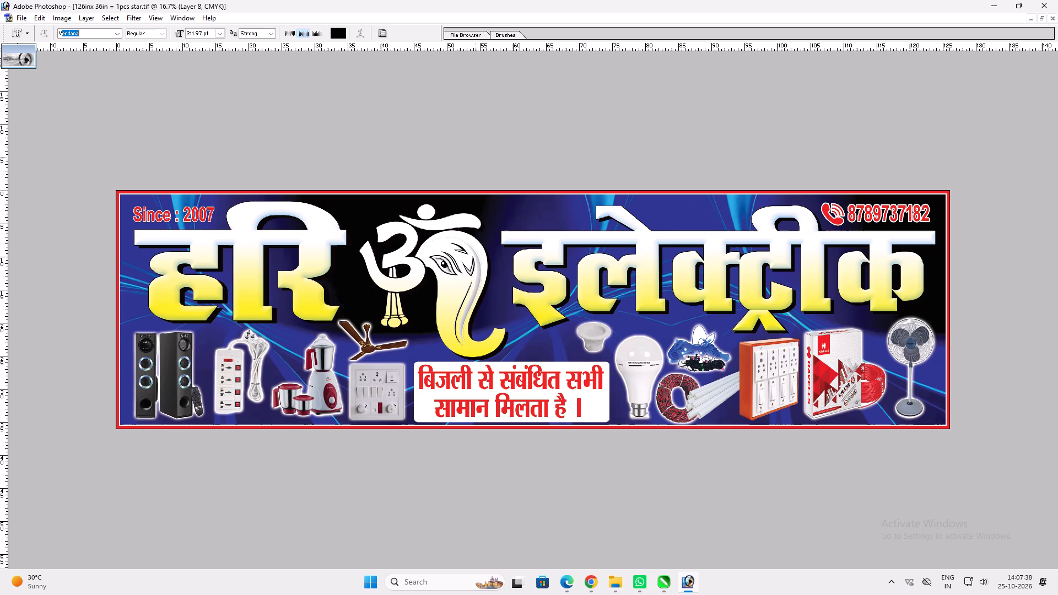
key(v)
key(v)
Create a new white-background document 108 inches wide and 36 inches high.
key(ctrl+n)
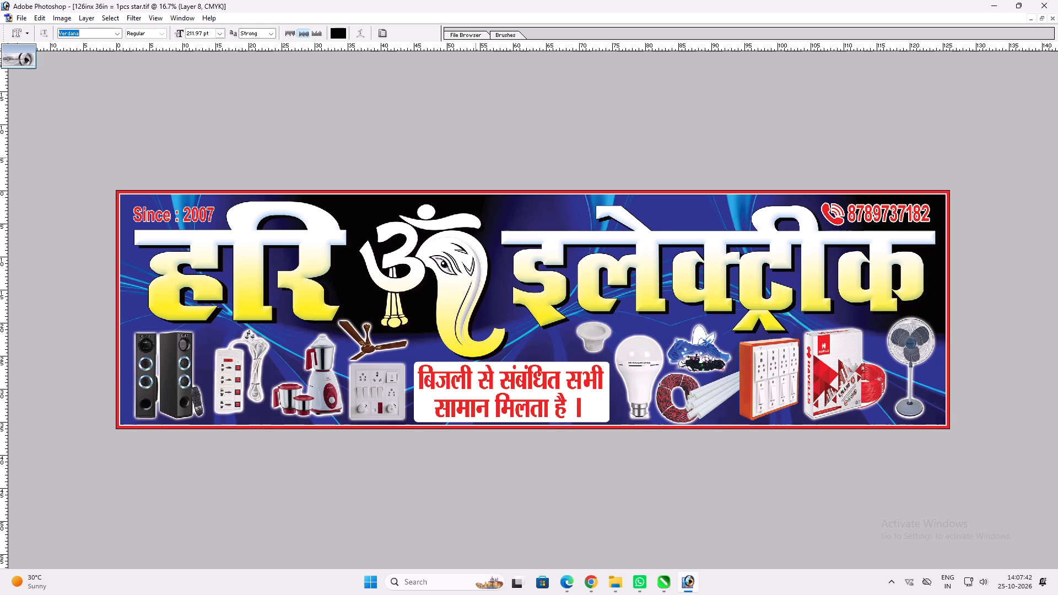
key(Tab)
key(Tab)
text(108)
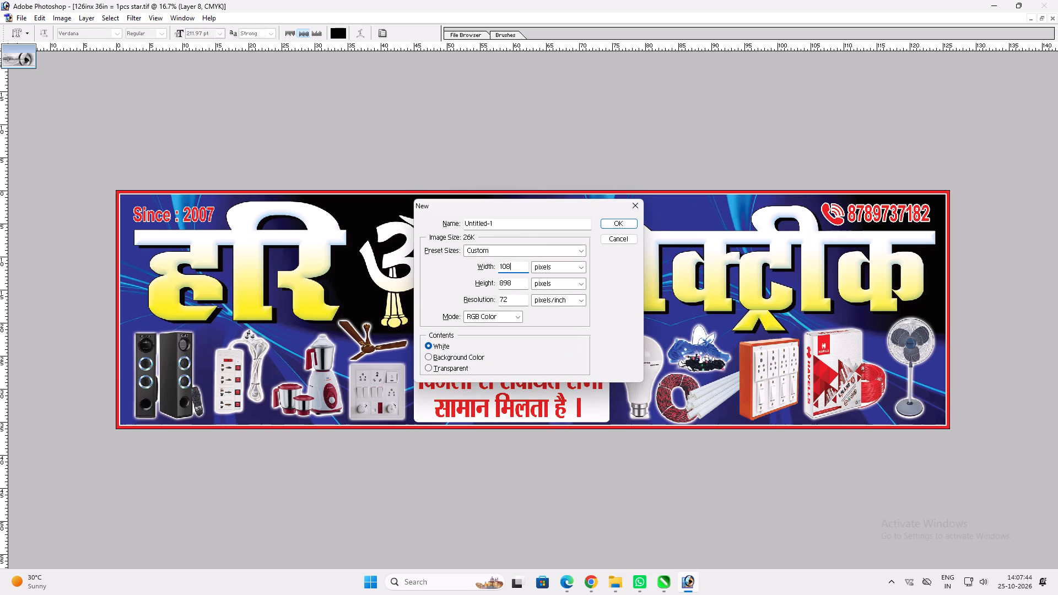
key(Tab)
key(Down)
key(Tab)
key(3)
key(6)
key(Tab)
key(Down)
key(Tab)
key(Tab)
key(Tab)
key(Right)
key(Return)
Cut the new document's blank background, paste it as its own layer and add a Reveal All layer mask.
text(vv)
click(716, 185)
key(ctrl+a)
key(ctrl+x)
key(ctrl+v)
key(alt+l)
key(alt+k)
text(yt)
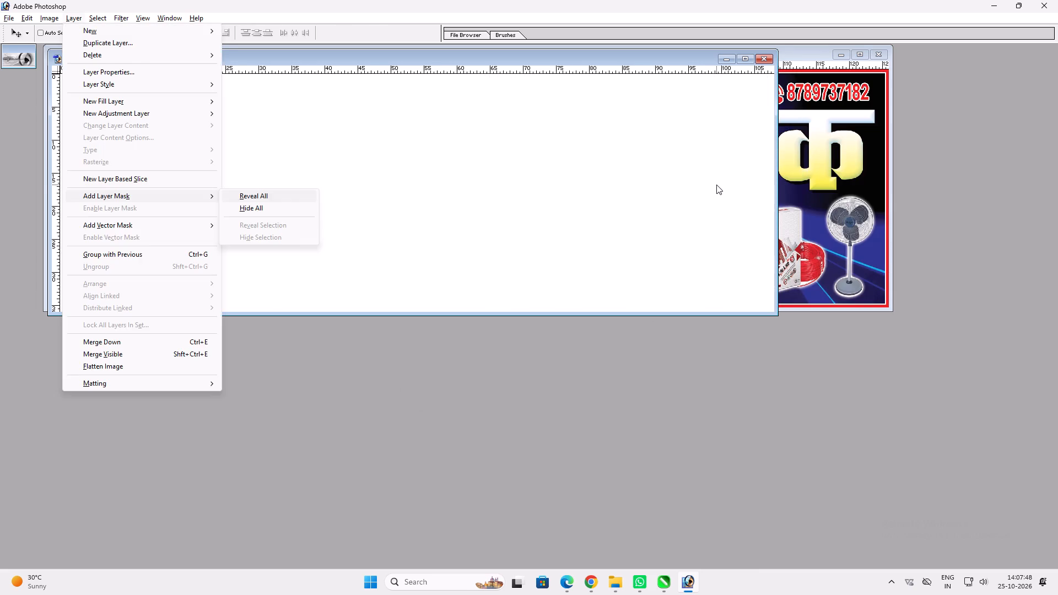
key(Return)
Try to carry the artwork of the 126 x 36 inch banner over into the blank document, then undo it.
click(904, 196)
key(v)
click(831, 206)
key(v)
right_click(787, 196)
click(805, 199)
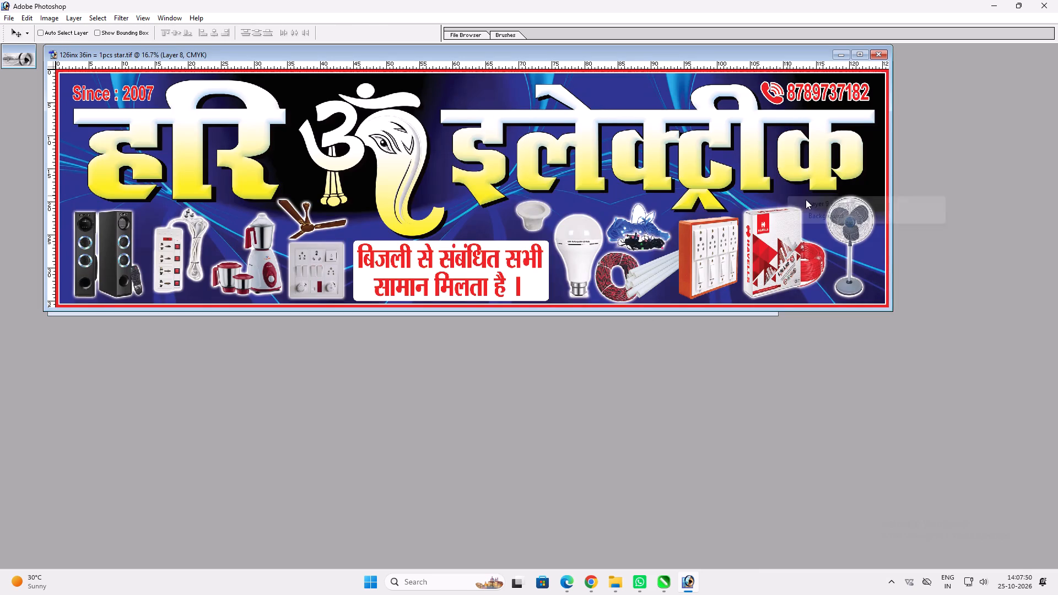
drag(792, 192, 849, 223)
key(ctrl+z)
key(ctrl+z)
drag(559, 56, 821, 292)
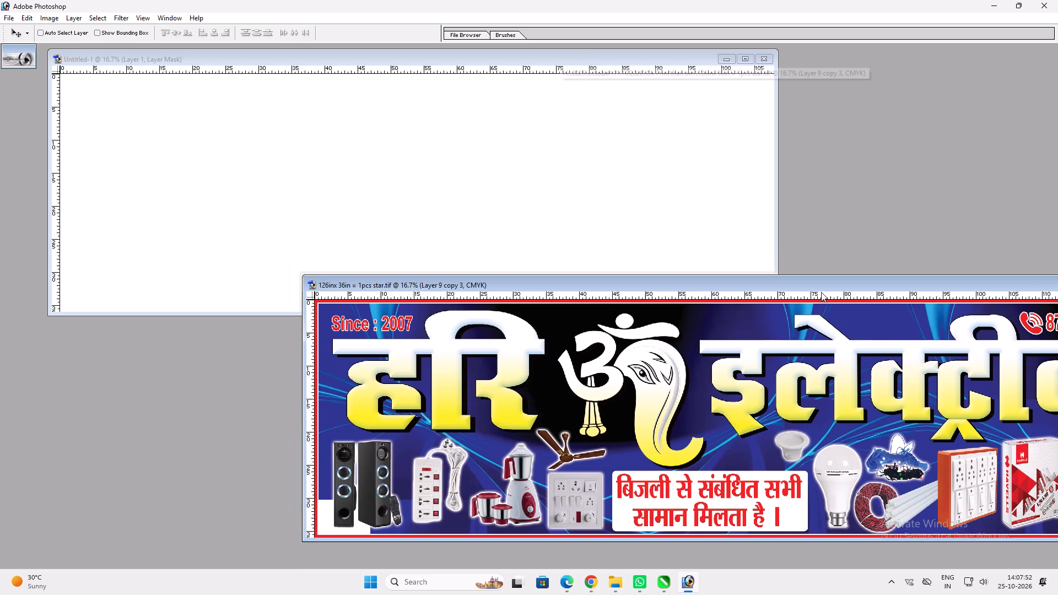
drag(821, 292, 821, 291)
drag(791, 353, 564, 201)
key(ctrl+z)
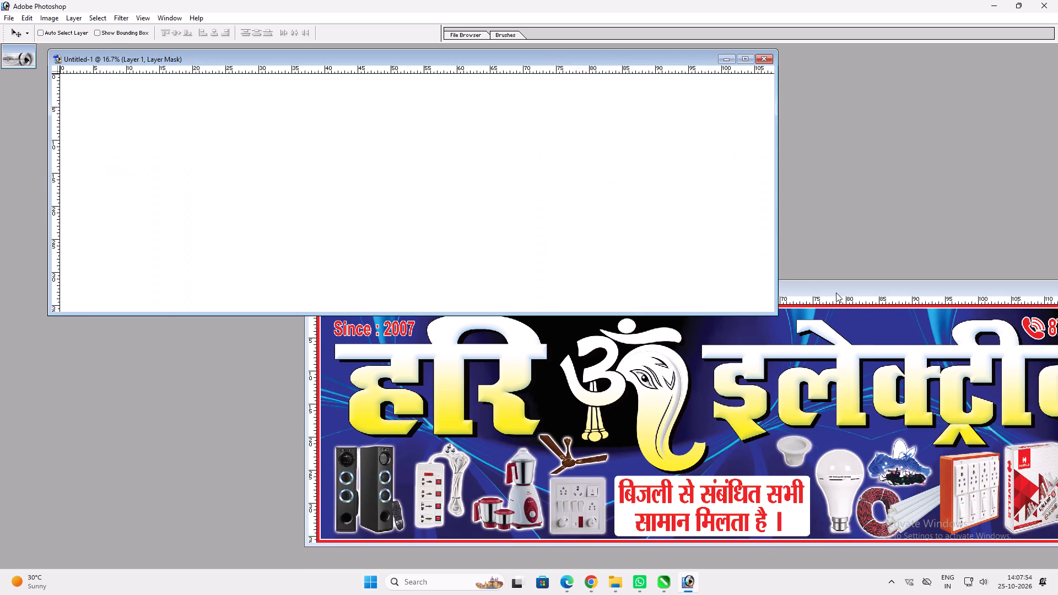
Resize the 126 x 36 inch banner's image to a document width of 108 inches.
double_click(836, 293)
double_click(834, 290)
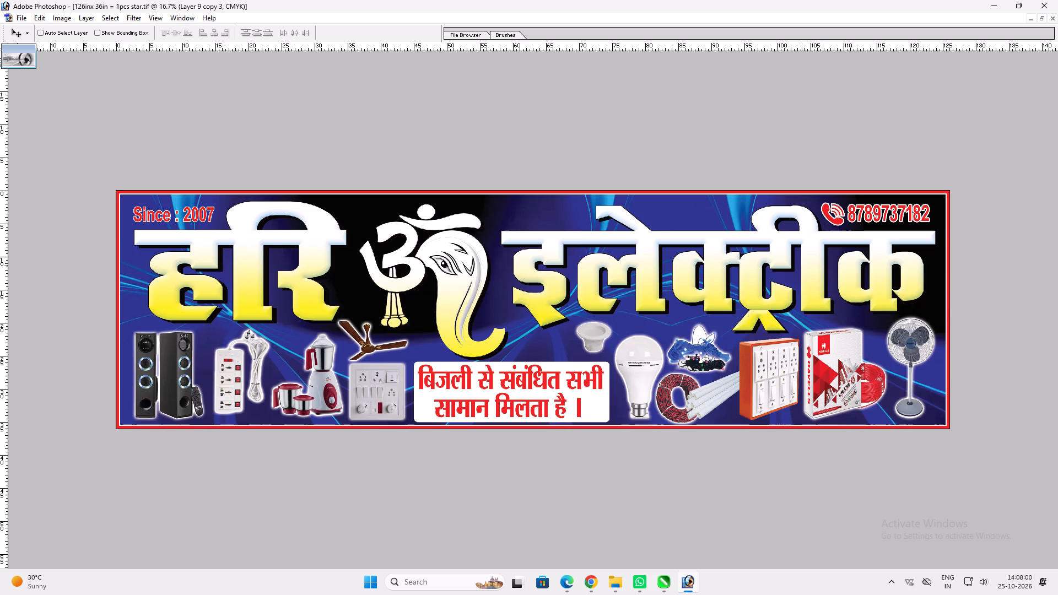
key(ctrl+0)
key(alt+o)
key(alt+i)
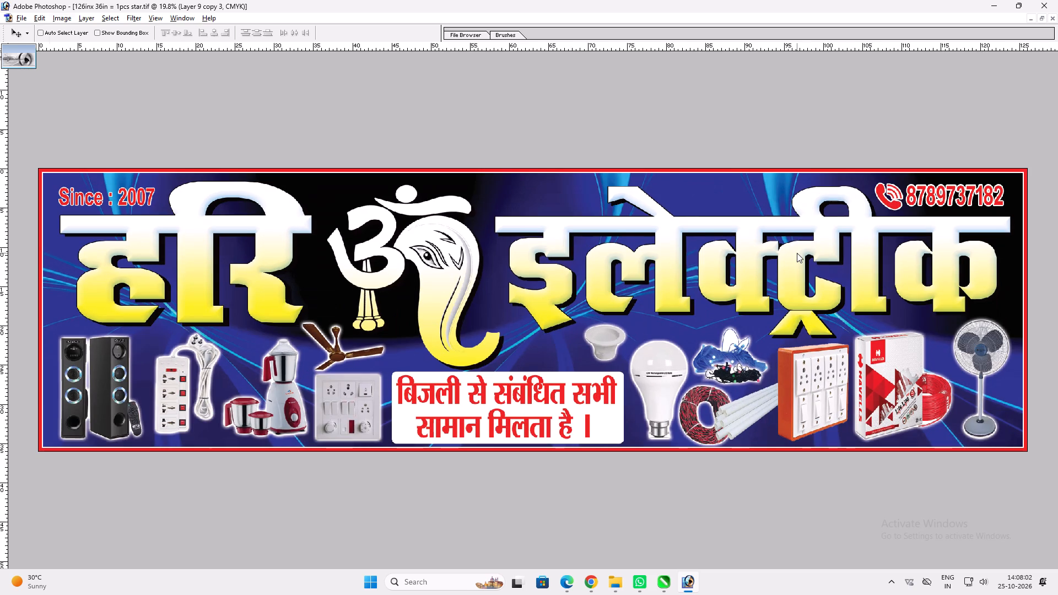
key(alt+i)
key(Tab)
key(Tab)
key(Tab)
key(1)
key(Tab)
key(0)
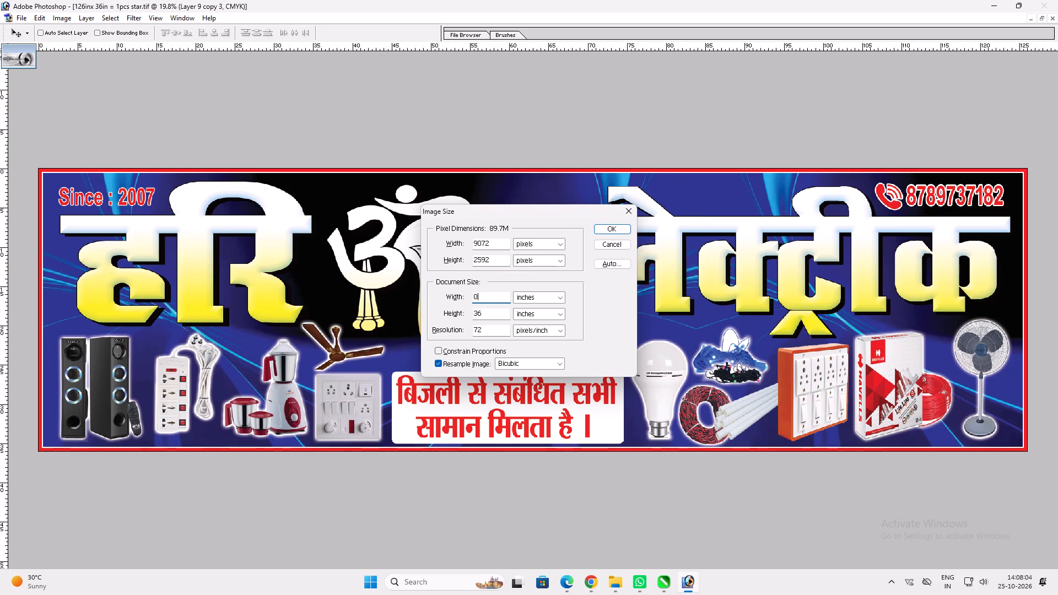
key(shift+Tab)
key(Tab)
text(108)
key(Tab)
key(Tab)
key(Return)
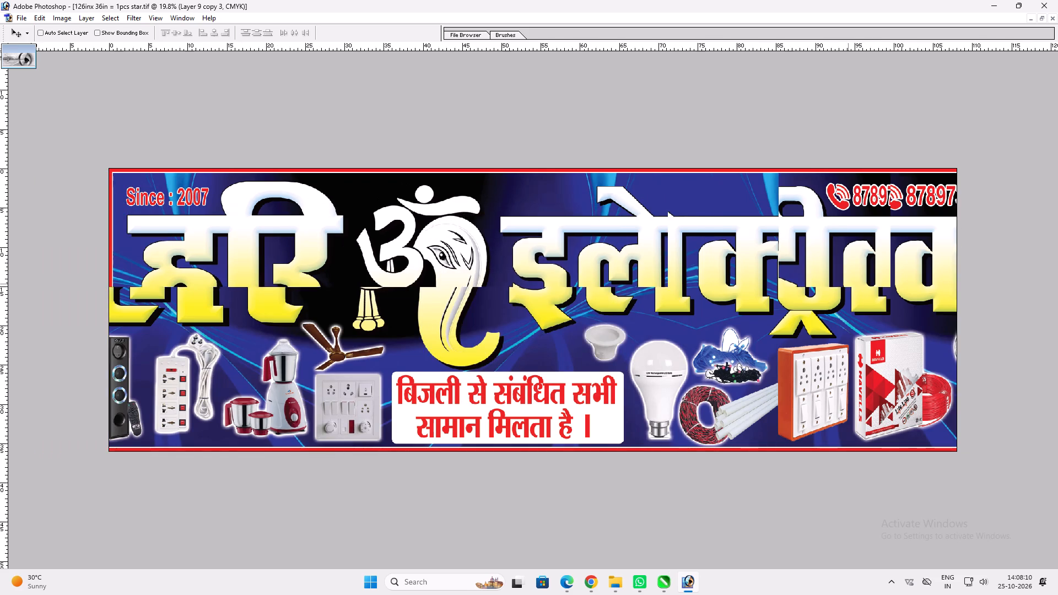
key(ctrl+0)
key(v)
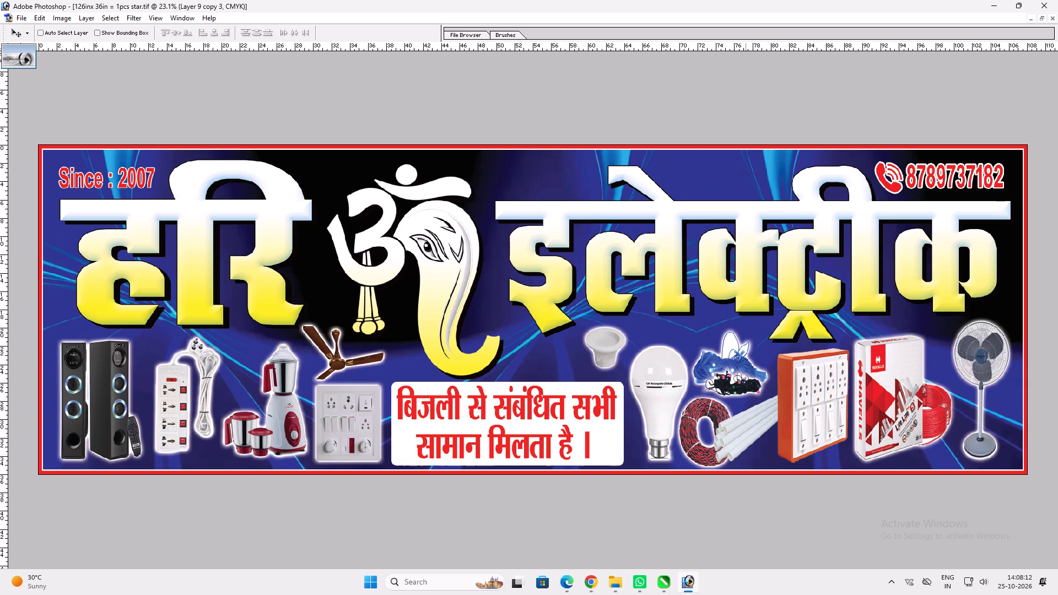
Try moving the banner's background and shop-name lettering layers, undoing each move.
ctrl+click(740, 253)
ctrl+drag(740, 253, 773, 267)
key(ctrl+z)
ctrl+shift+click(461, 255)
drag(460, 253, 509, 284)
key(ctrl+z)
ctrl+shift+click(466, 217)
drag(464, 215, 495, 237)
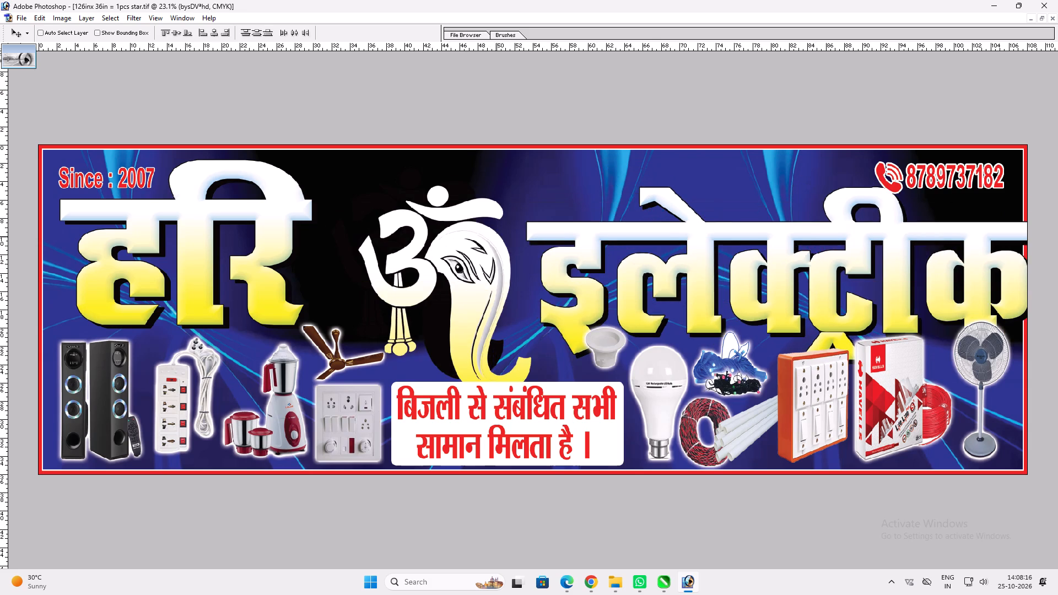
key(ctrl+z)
Reduce the height of the हरि ॐ इलेक्ट्रीक lettering with Free Transform by raising its lower edge above the product pictures.
ctrl+shift+click(283, 198)
key(ctrl+t)
shift+drag(380, 379, 380, 361)
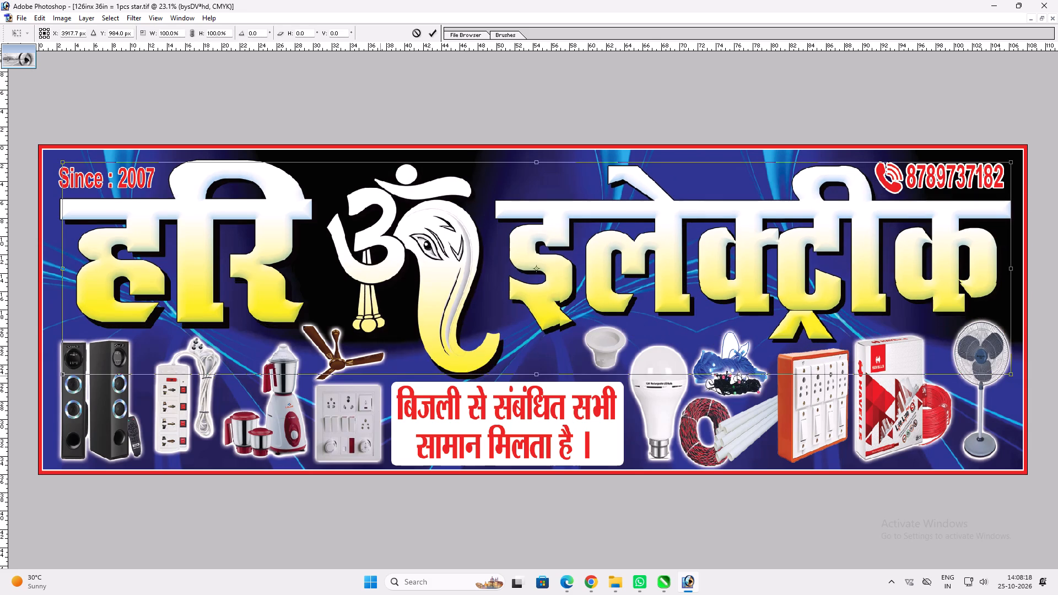
shift+drag(380, 361, 382, 349)
shift+drag(382, 349, 389, 325)
key(shift+Return)
key(v)
Delete the leftover black shadow layers behind the ॐ Ganesha figure and the word हरि.
ctrl+click(446, 331)
key(alt+l)
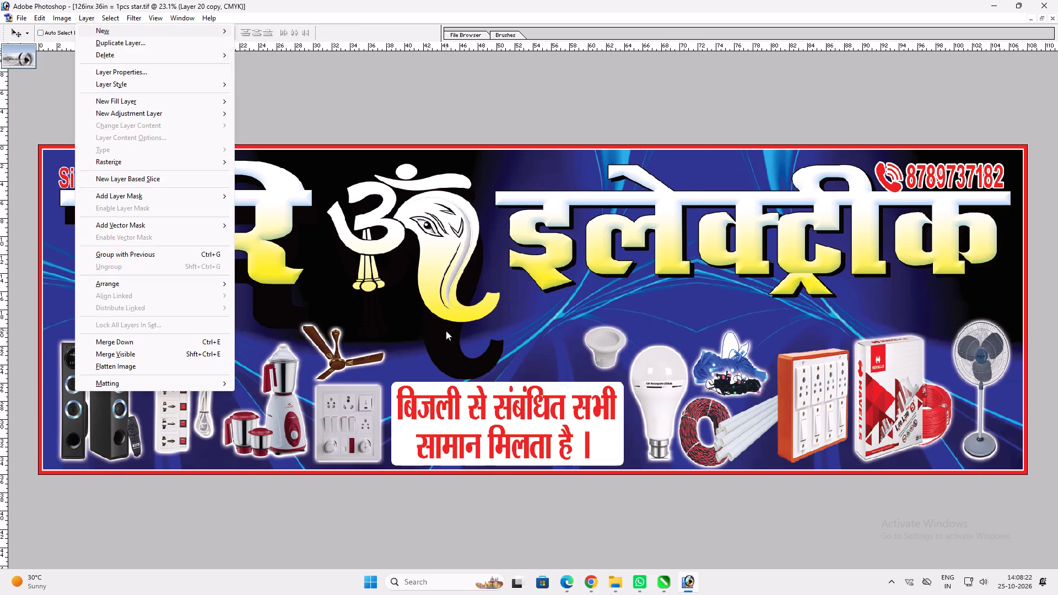
key(alt+l)
key(alt+l)
key(v)
ctrl+click(266, 300)
key(alt+l)
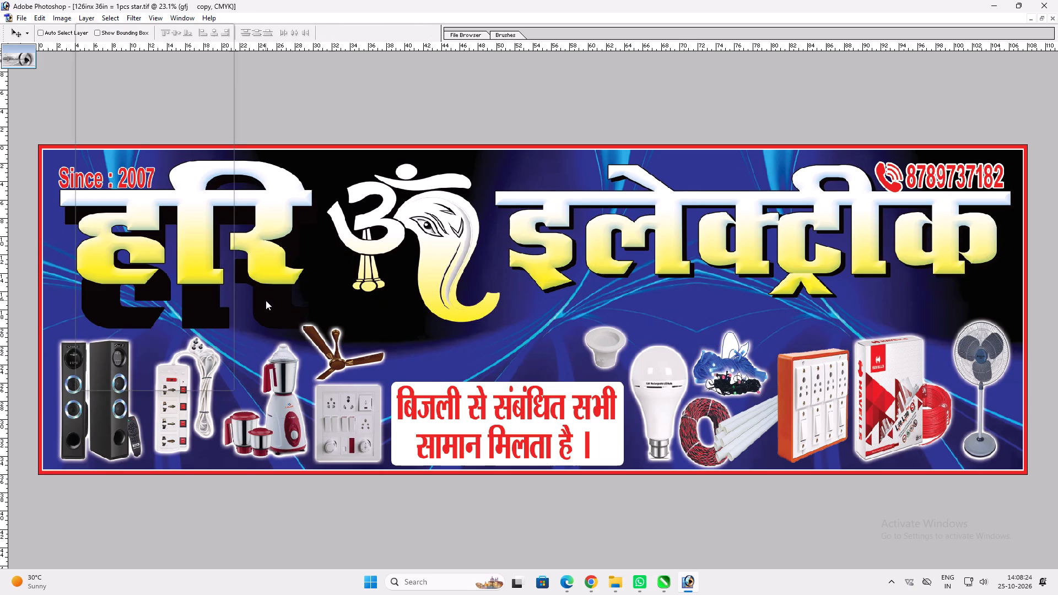
key(alt+l)
key(alt+l)
key(v)
Fine-tune the shop-name lettering with Free Transform, extending it slightly downward.
ctrl+click(275, 261)
key(ctrl+t)
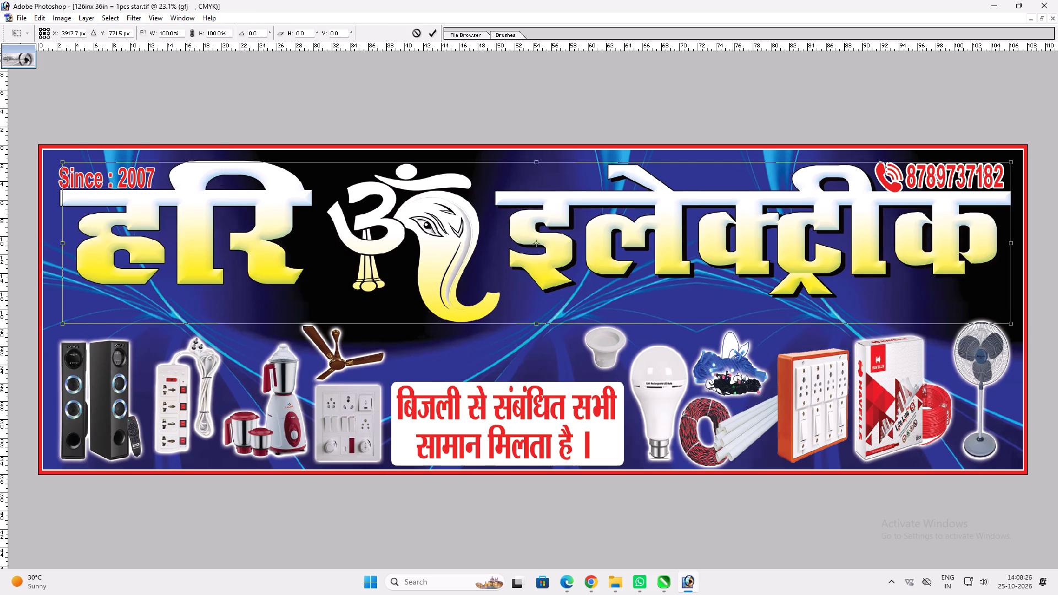
shift+drag(718, 318, 712, 321)
key(shift+Return)
key(v)
Search the october folder on drive H: for Bhola and open Bhola Eleectric 54x18= 1 pc DStr in Photoshop.
click(616, 583)
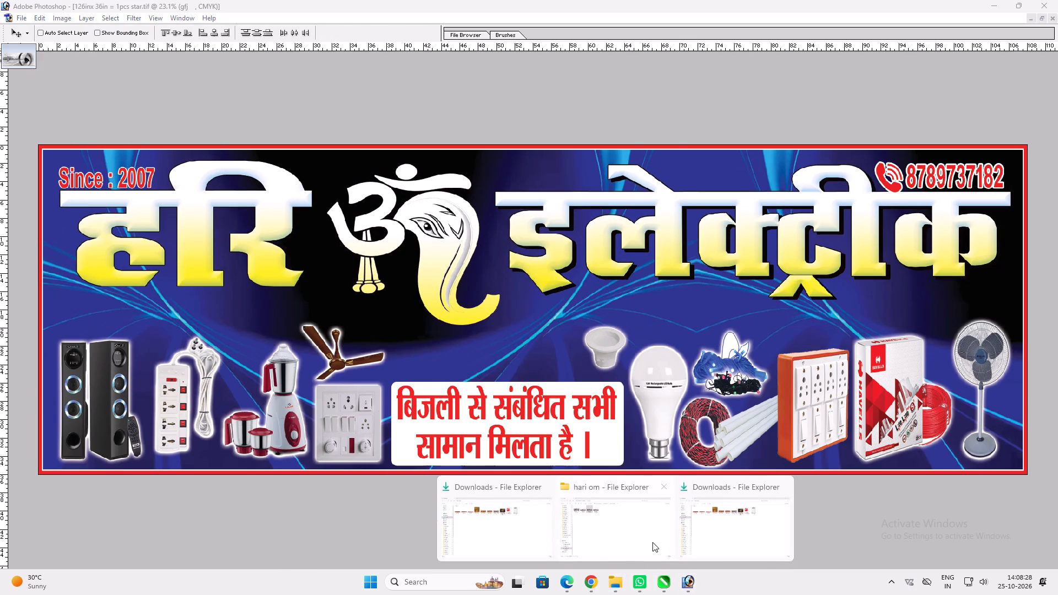
click(699, 516)
scroll(73, 334, down, 6)
click(74, 491)
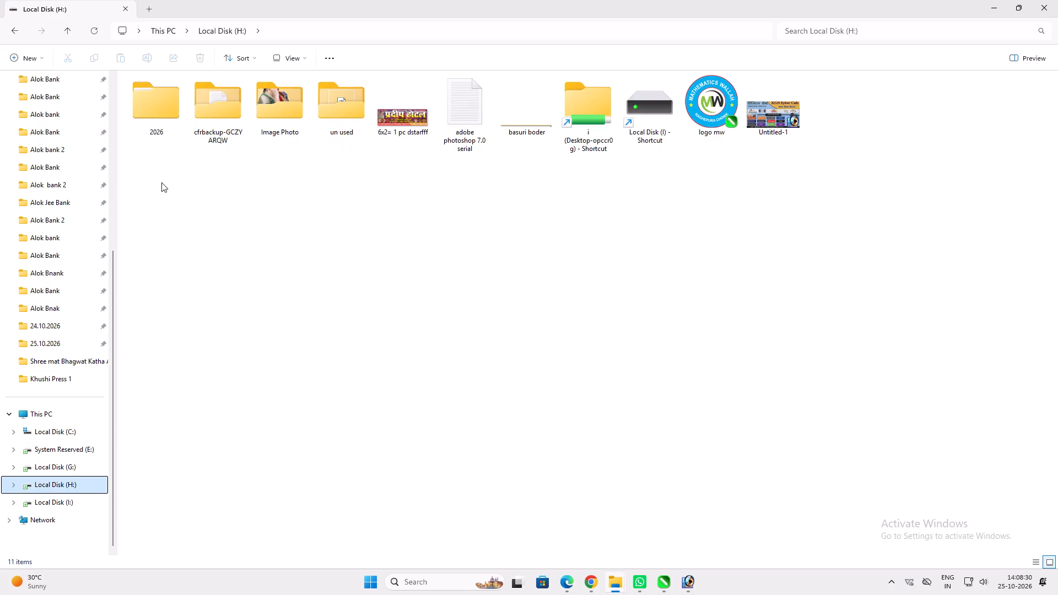
double_click(160, 128)
double_click(160, 128)
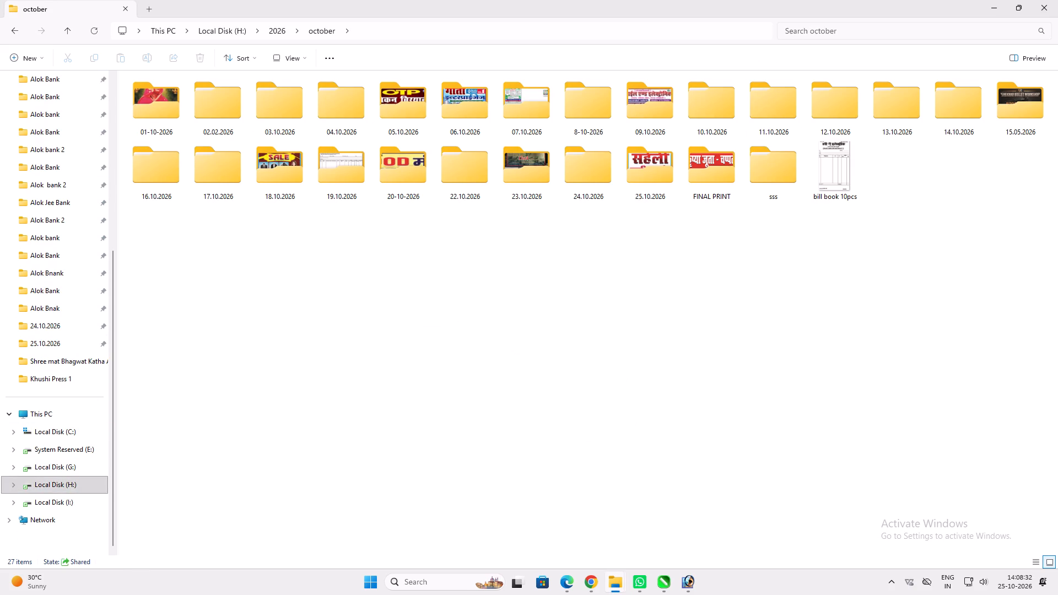
click(795, 29)
text(Bhola)
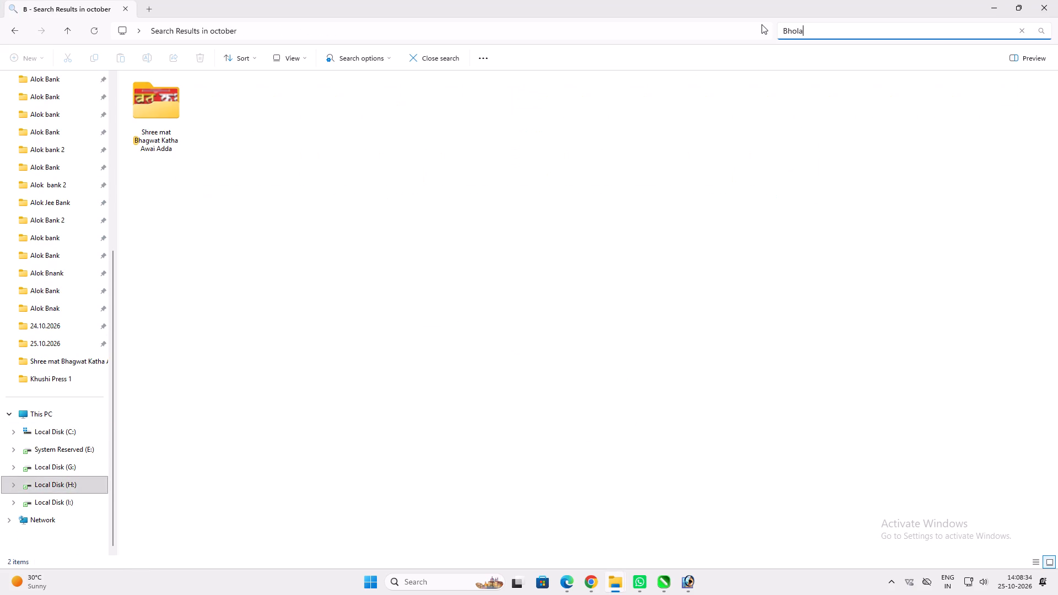
drag(164, 85, 640, 585)
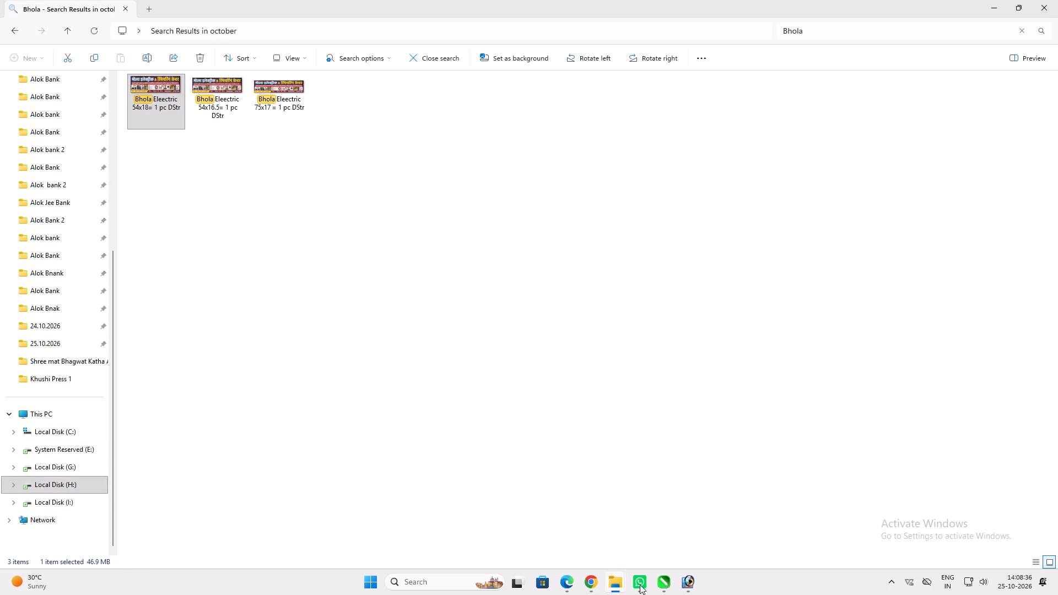
drag(640, 585, 665, 463)
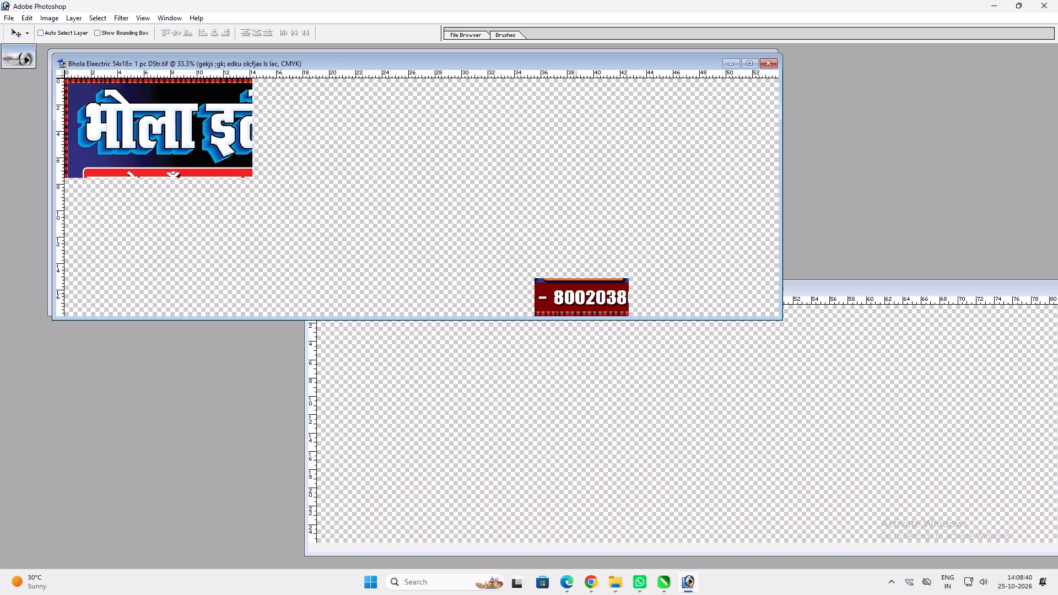
key(v)
key(v)
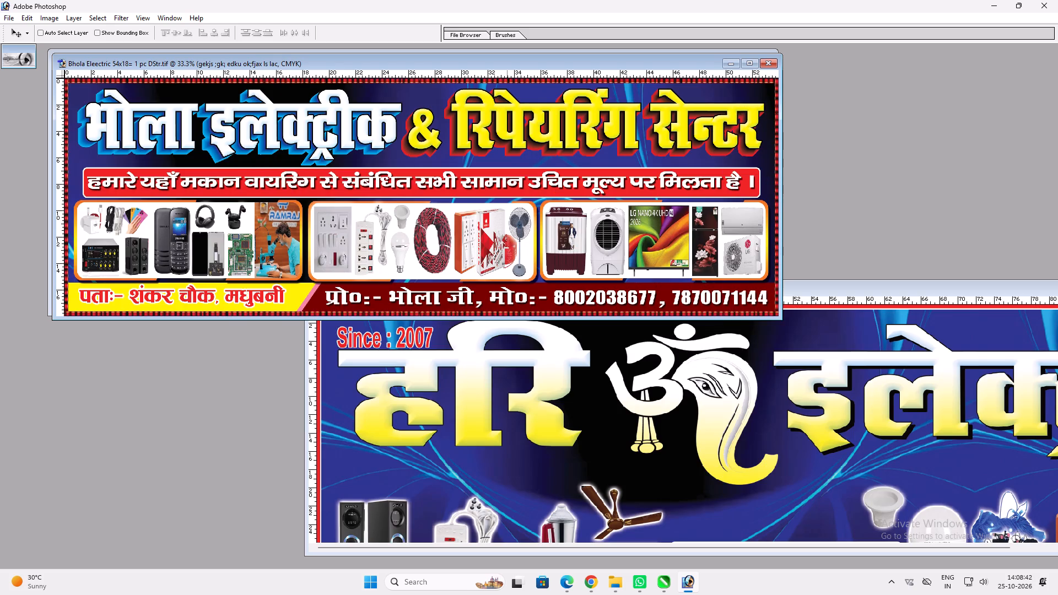
Copy the layer style of the भोला इलेक्ट्रीक title and paste it onto the हरि lettering in the other banner.
click(339, 96)
click(441, 235)
ctrl+double_click(376, 138)
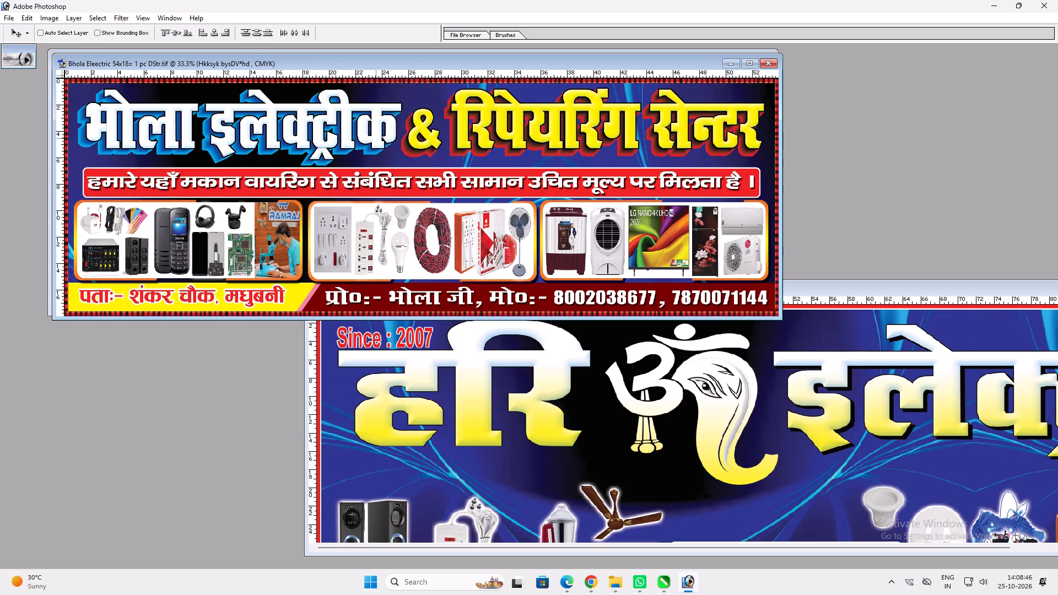
key(alt+l)
key(alt+y)
key(alt+c)
click(503, 388)
ctrl+click(478, 377)
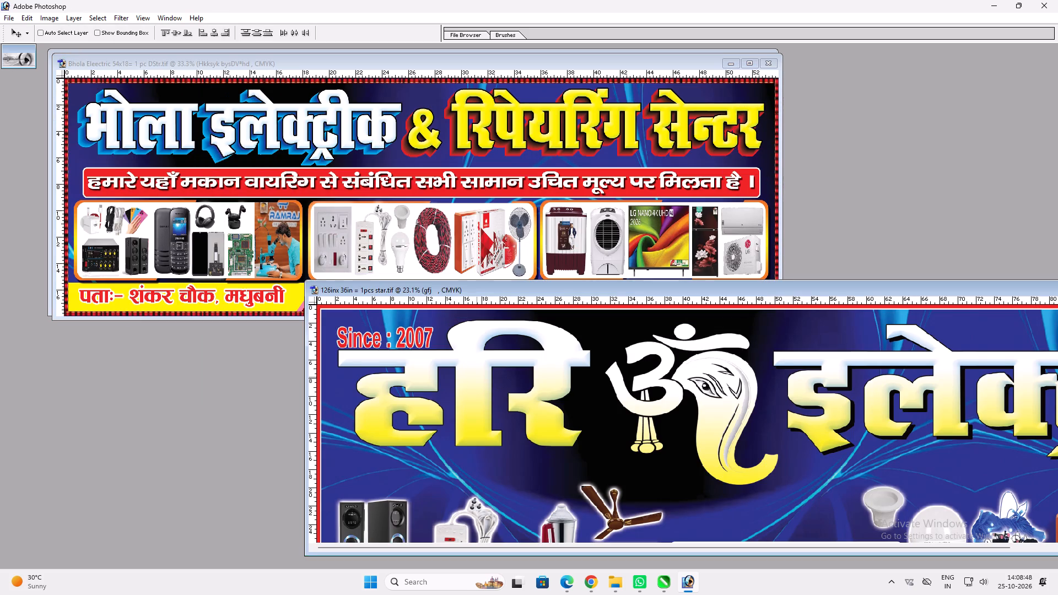
key(alt+l)
key(alt+y)
text(pv)
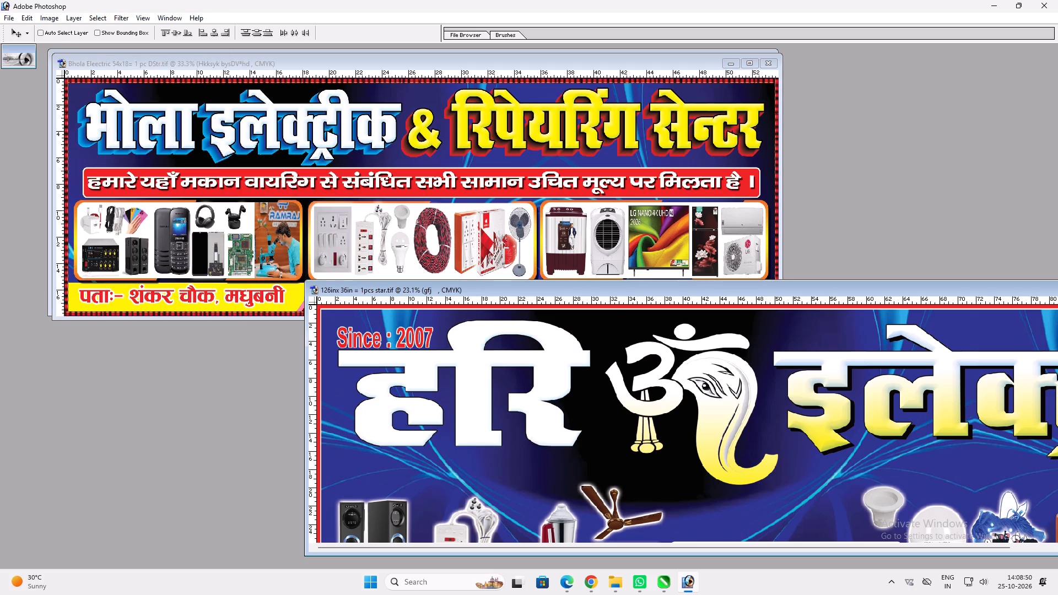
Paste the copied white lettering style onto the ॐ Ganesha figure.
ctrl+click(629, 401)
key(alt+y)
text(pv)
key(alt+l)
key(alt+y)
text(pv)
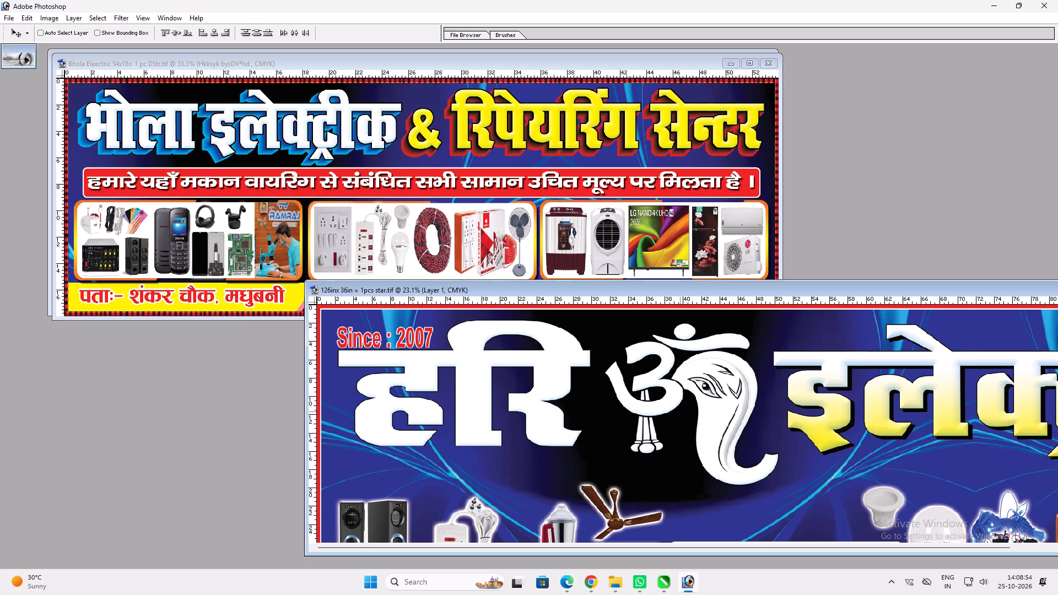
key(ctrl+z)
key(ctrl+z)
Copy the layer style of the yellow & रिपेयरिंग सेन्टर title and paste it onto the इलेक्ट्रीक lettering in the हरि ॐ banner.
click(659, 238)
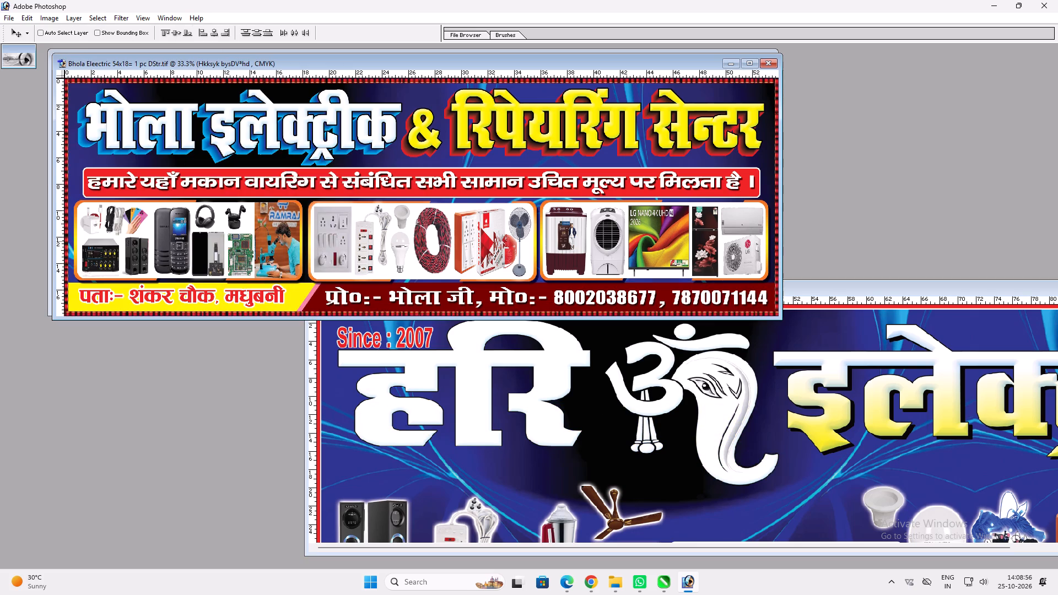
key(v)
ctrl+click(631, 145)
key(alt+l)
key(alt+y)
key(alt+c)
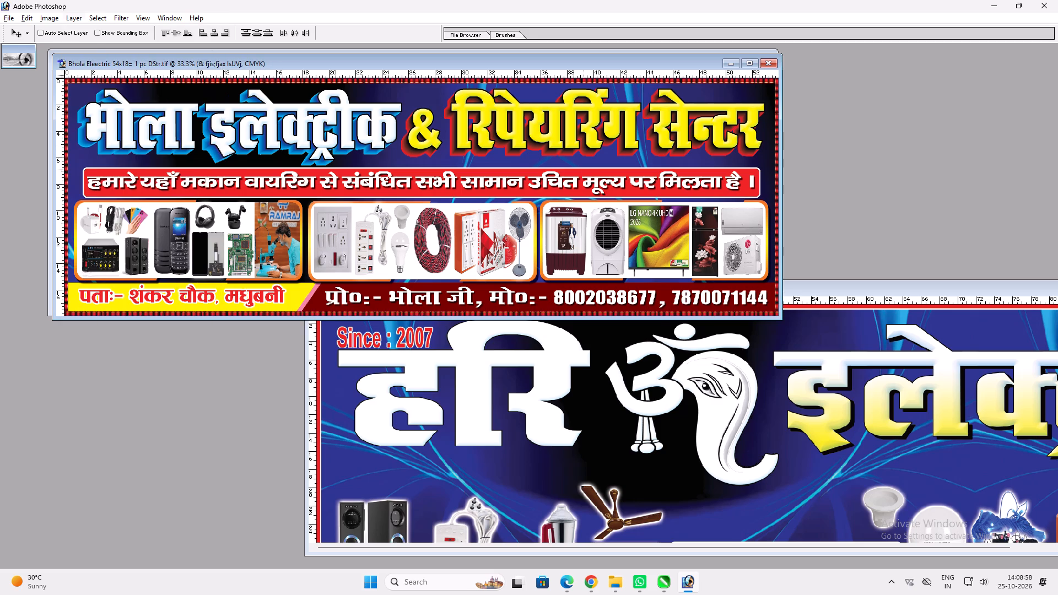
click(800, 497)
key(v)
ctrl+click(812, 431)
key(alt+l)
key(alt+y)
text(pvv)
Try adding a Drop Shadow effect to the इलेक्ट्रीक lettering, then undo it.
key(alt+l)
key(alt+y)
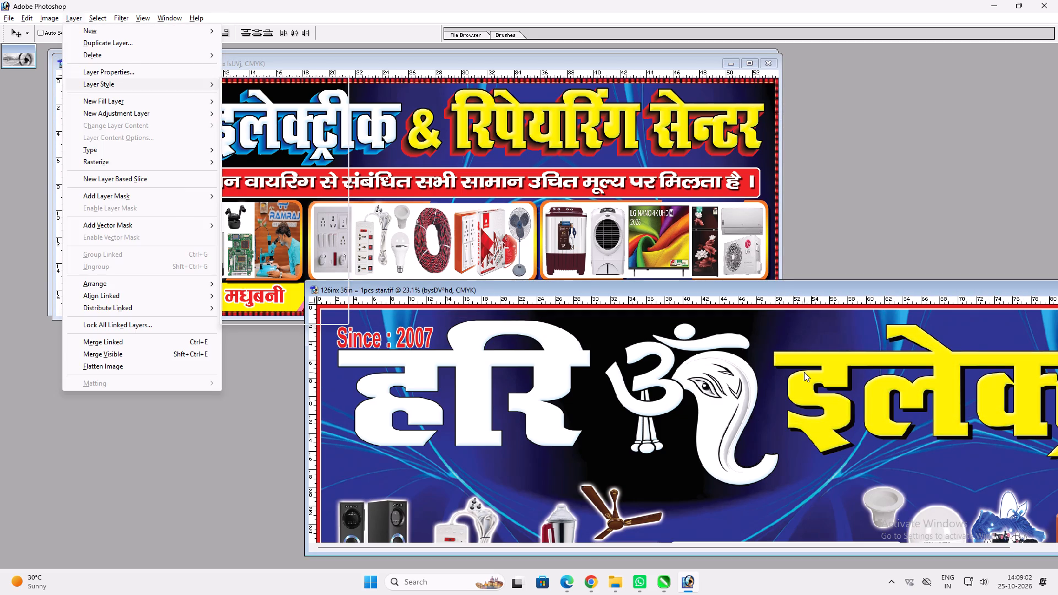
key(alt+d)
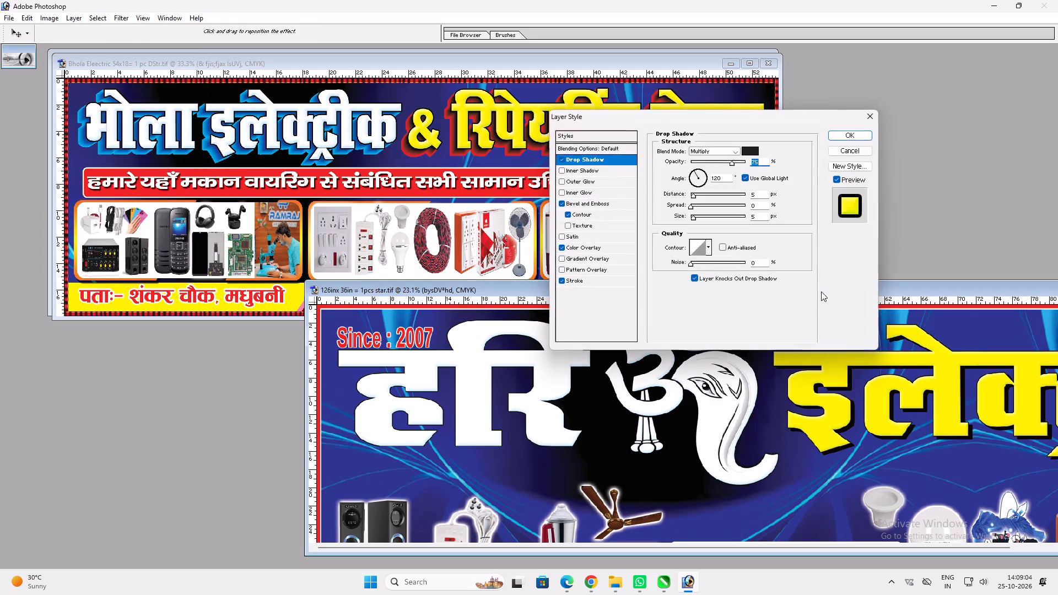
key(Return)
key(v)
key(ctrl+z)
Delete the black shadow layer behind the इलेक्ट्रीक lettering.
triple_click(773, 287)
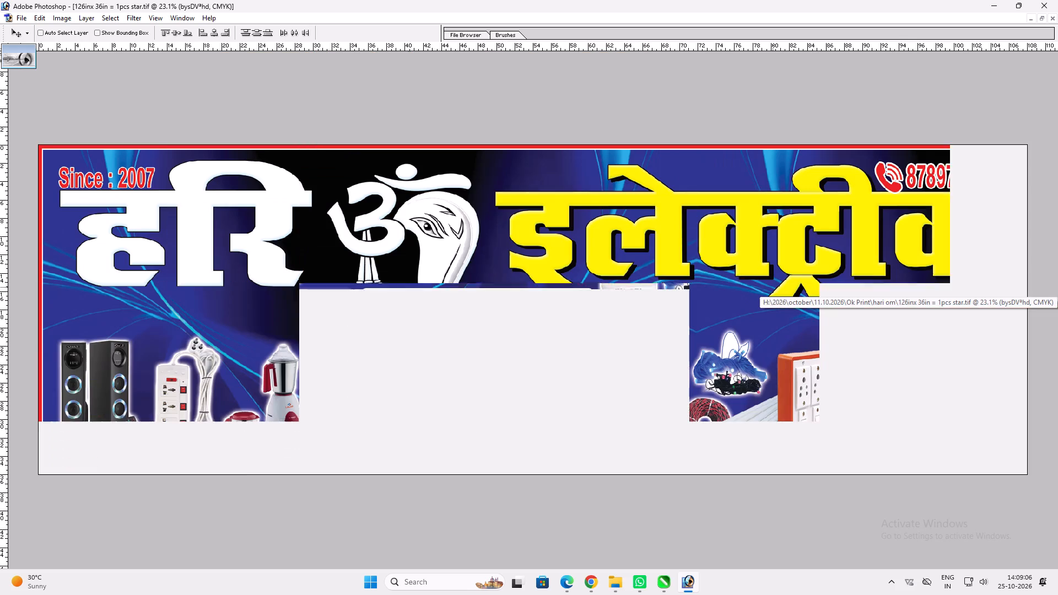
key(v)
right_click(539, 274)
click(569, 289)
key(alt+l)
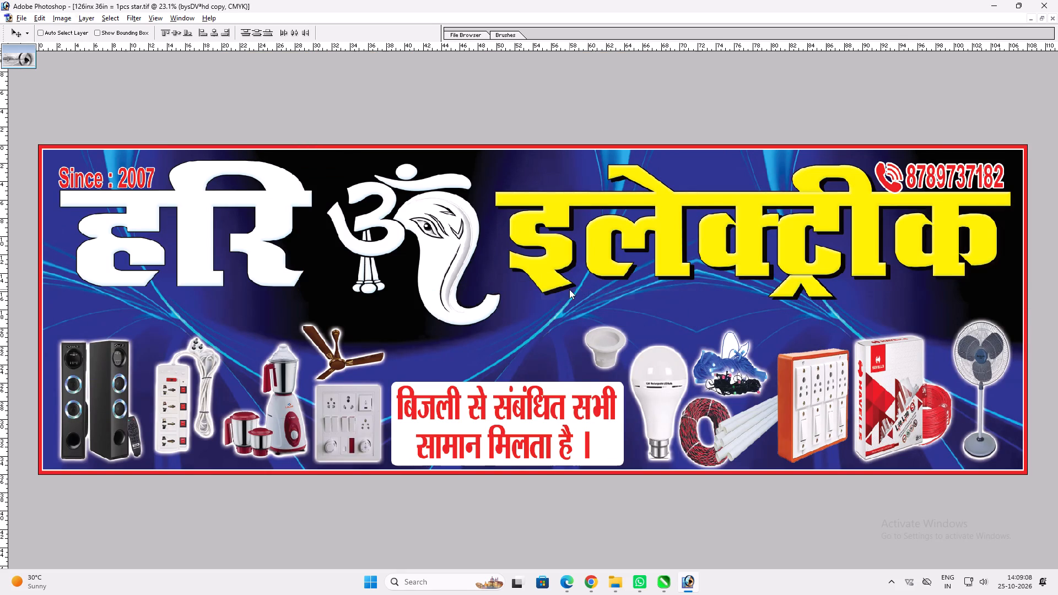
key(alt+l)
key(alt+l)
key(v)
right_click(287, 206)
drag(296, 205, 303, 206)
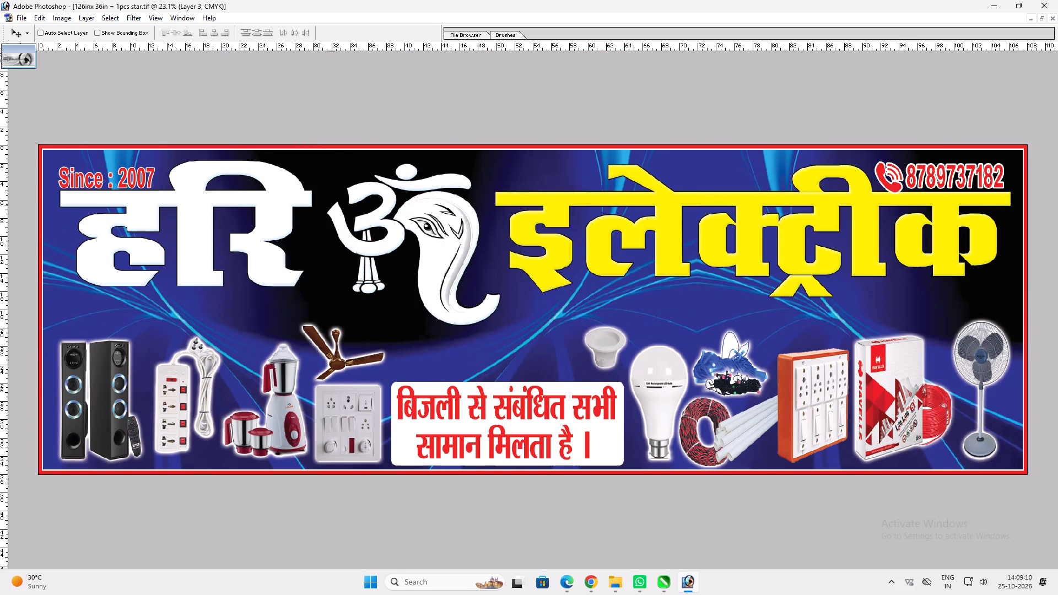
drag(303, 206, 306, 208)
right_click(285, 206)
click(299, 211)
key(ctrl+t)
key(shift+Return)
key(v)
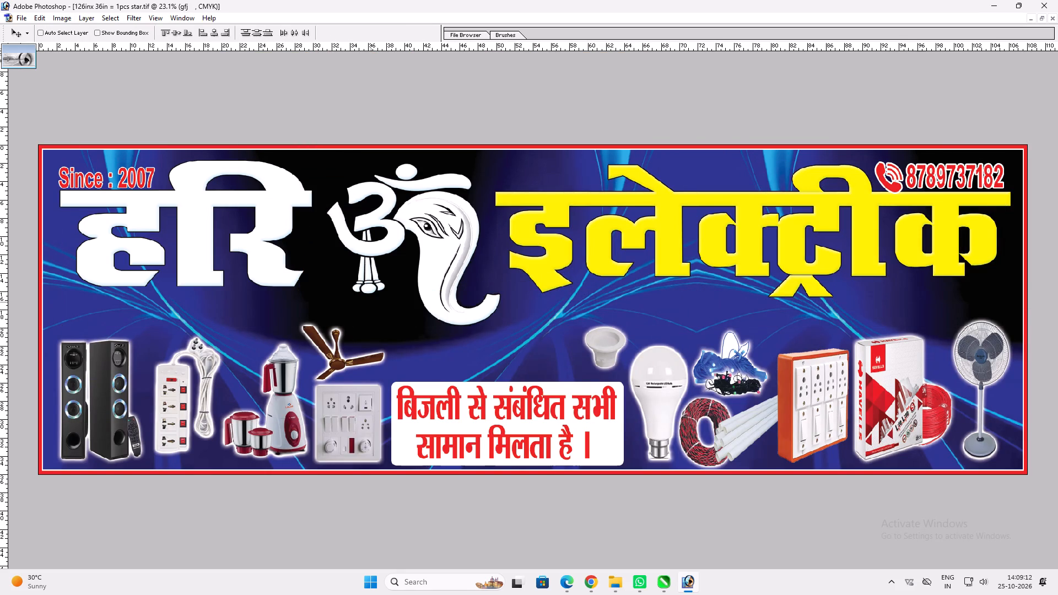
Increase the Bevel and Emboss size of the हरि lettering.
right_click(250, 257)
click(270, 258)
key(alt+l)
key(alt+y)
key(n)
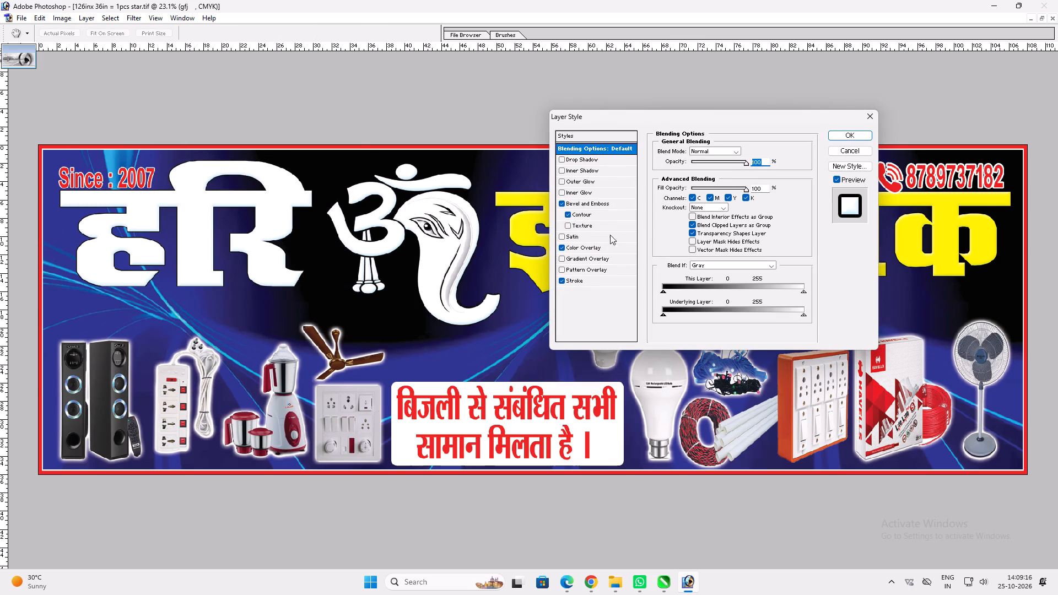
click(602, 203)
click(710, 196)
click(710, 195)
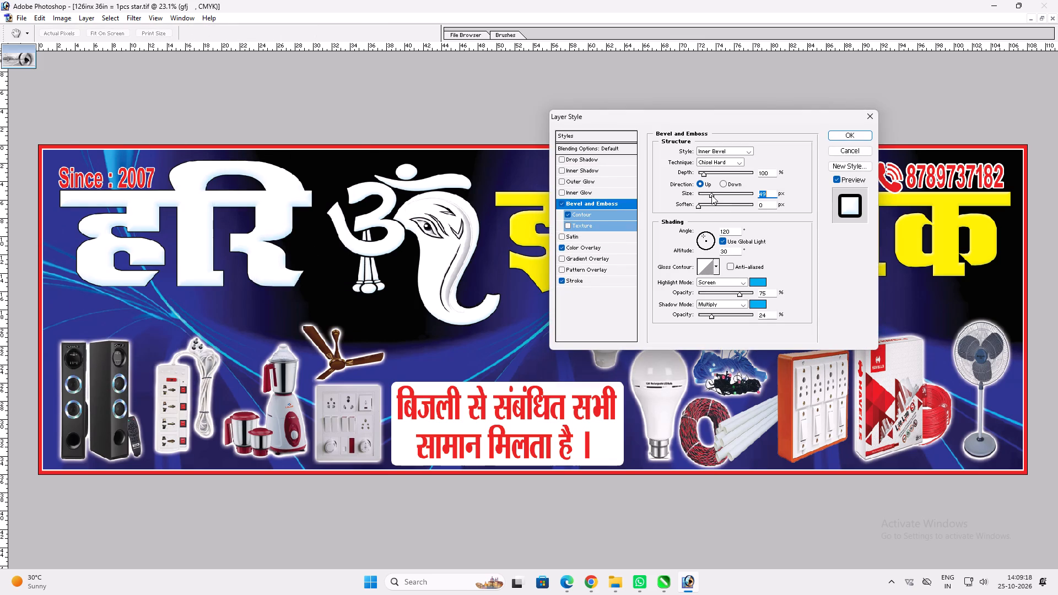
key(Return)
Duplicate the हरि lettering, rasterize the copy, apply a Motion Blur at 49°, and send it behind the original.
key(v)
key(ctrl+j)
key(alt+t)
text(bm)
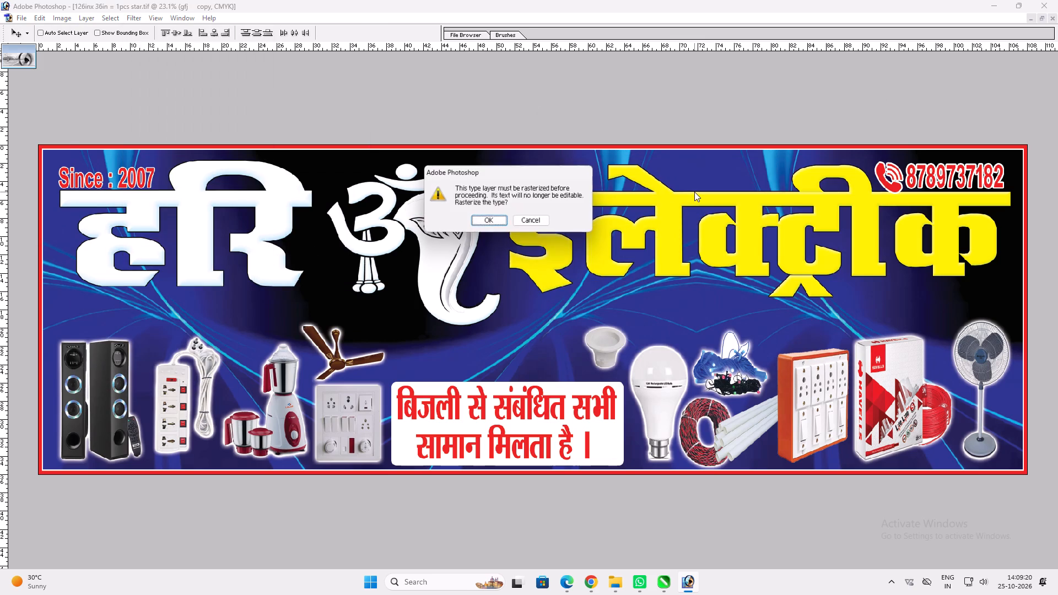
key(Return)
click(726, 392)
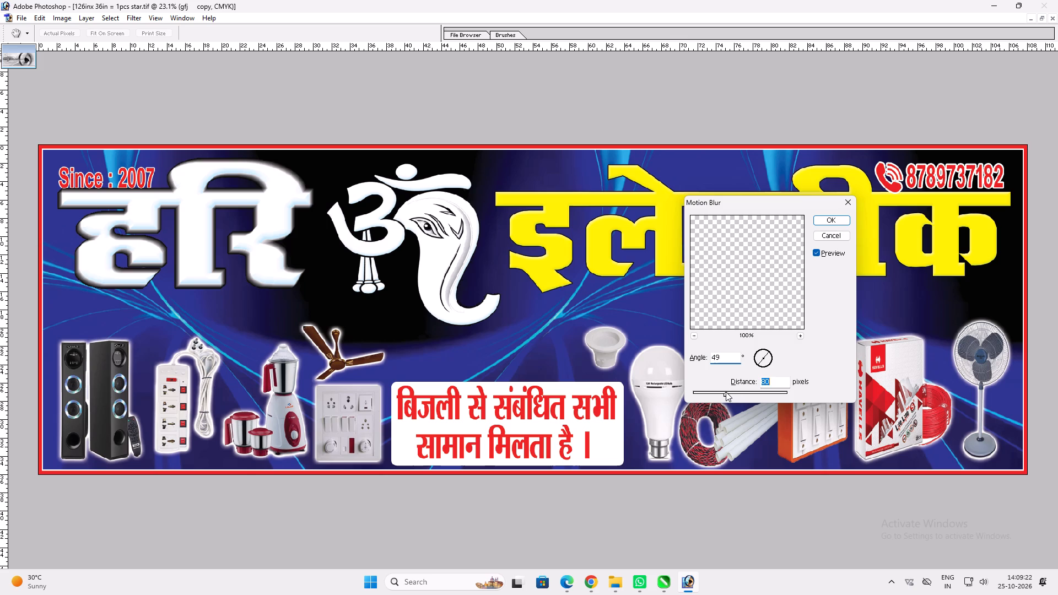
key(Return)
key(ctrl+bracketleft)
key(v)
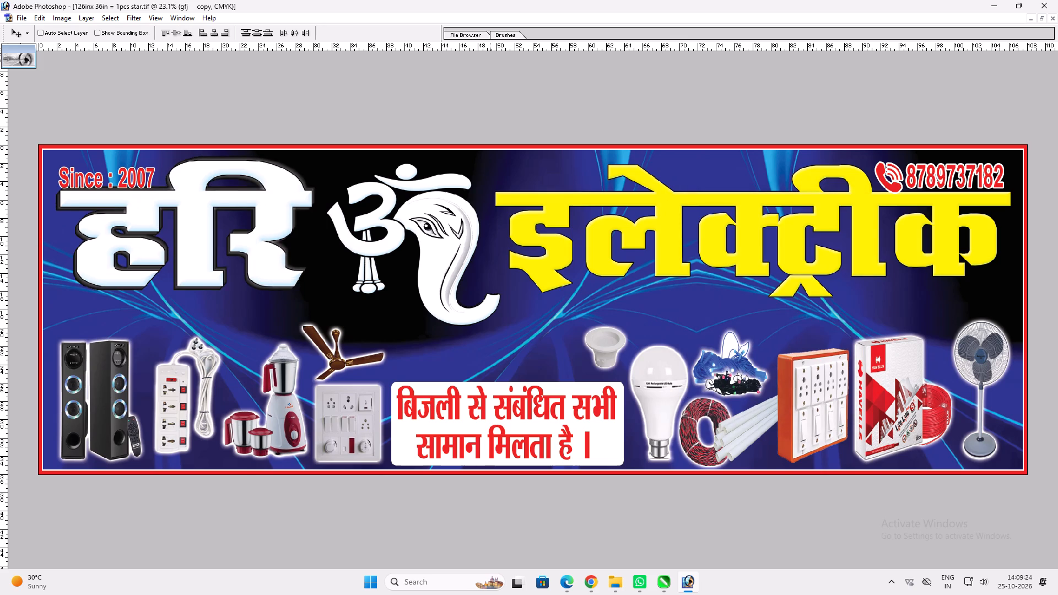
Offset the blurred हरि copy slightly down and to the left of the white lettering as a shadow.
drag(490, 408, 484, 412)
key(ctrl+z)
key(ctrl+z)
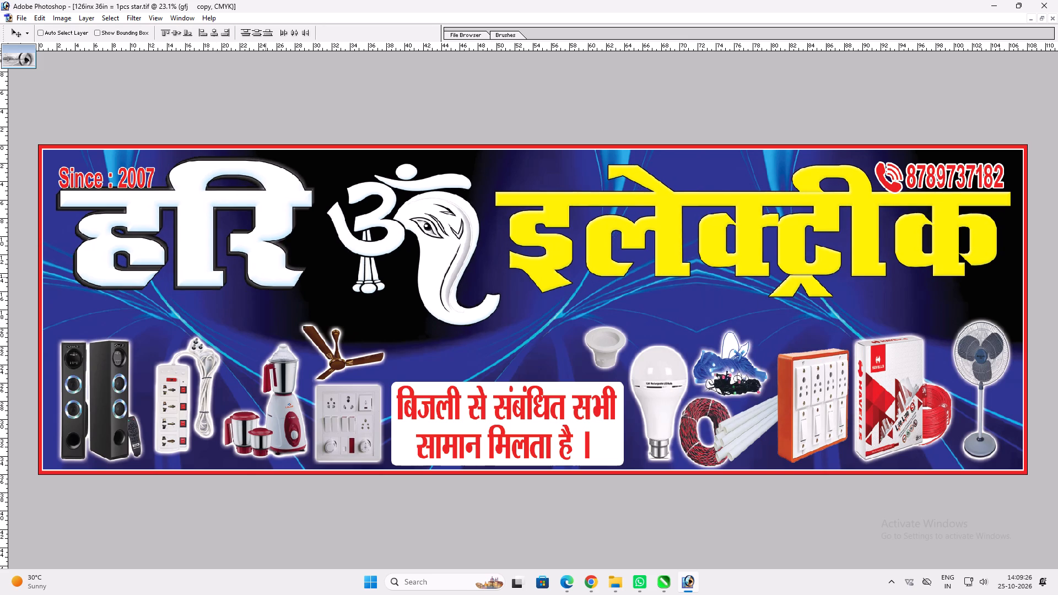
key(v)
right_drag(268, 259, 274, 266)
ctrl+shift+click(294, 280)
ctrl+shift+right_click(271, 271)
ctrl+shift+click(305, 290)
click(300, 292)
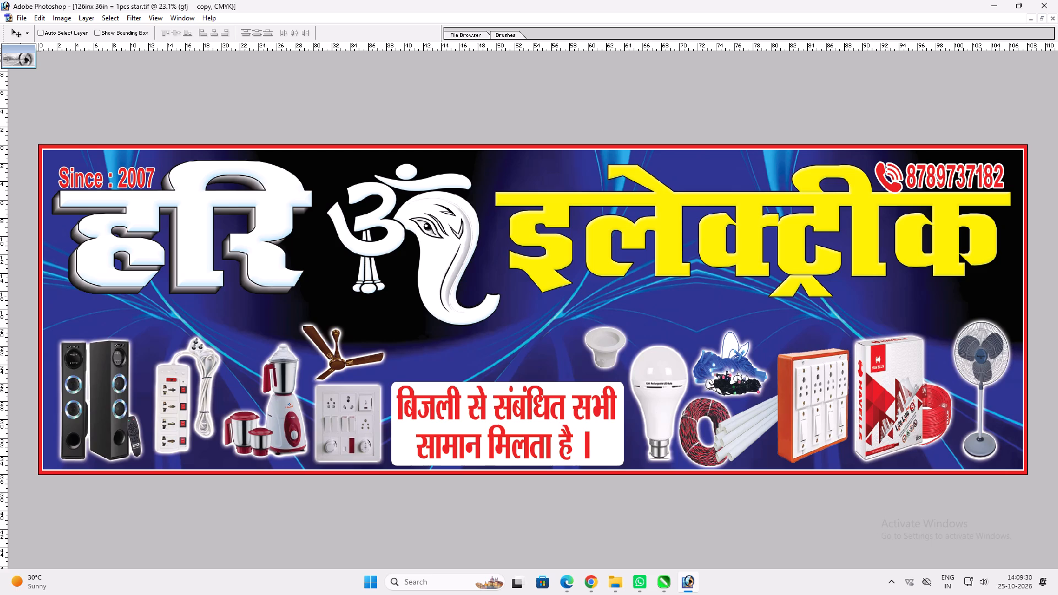
Compare the two banners, then undo the title's pasted styles, blurred shadow, shadow-layer deletions and earlier Free Transform.
text(ff)
key(f)
click(469, 362)
click(495, 283)
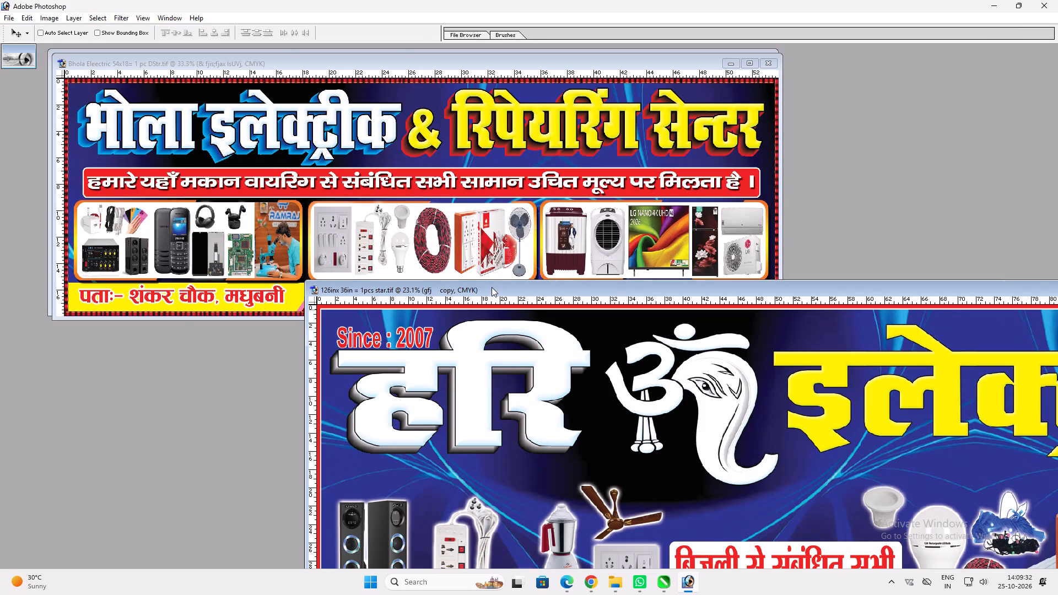
double_click(492, 287)
key(ctrl+alt+z)
key(ctrl+alt+z)
key(ctrl+alt+z)
key(ctrl+alt+z)
key(ctrl+alt+z)
key(ctrl+alt+z)
key(ctrl+alt+z)
key(ctrl+alt+z)
key(ctrl+alt+z)
key(ctrl+alt+z)
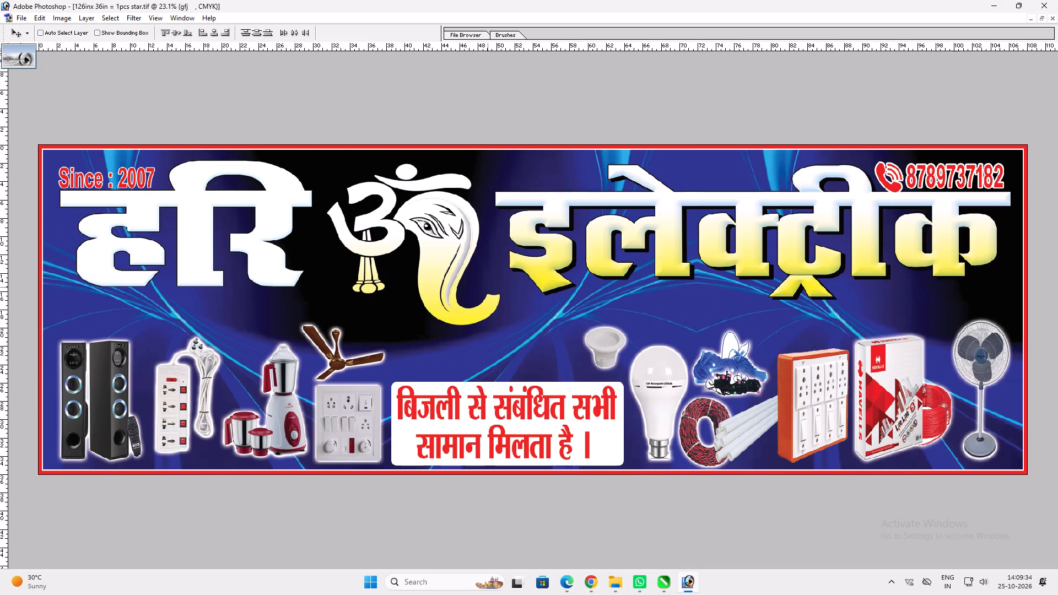
key(ctrl+alt+z)
key(ctrl+alt+z)
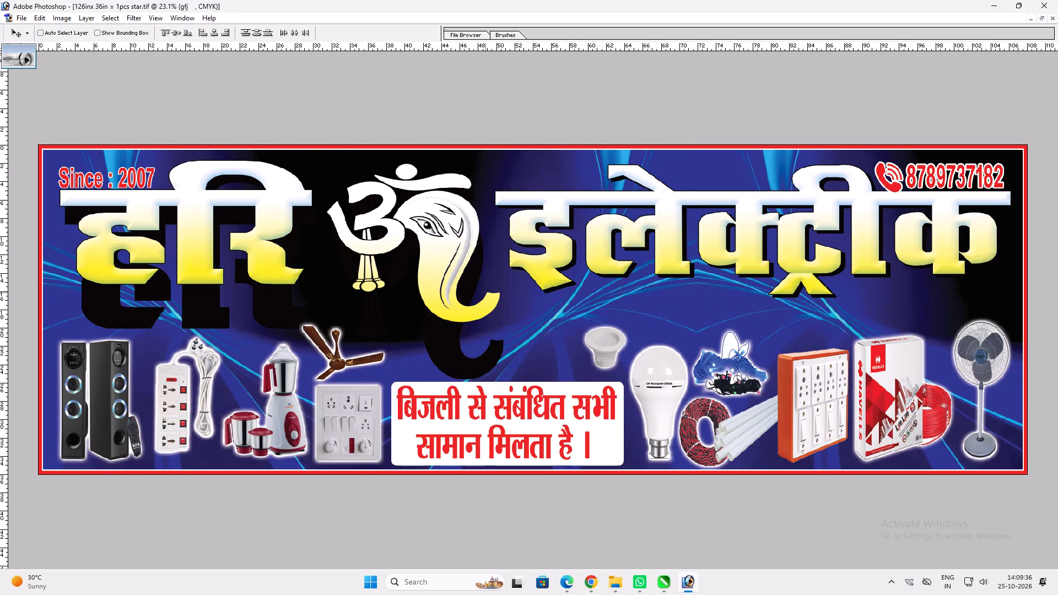
key(ctrl+alt+z)
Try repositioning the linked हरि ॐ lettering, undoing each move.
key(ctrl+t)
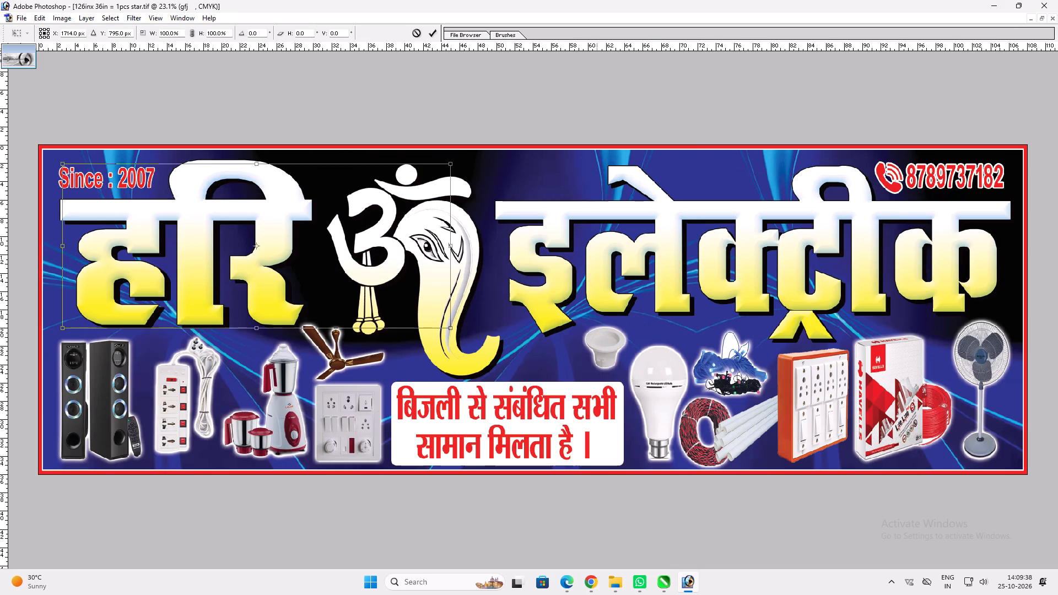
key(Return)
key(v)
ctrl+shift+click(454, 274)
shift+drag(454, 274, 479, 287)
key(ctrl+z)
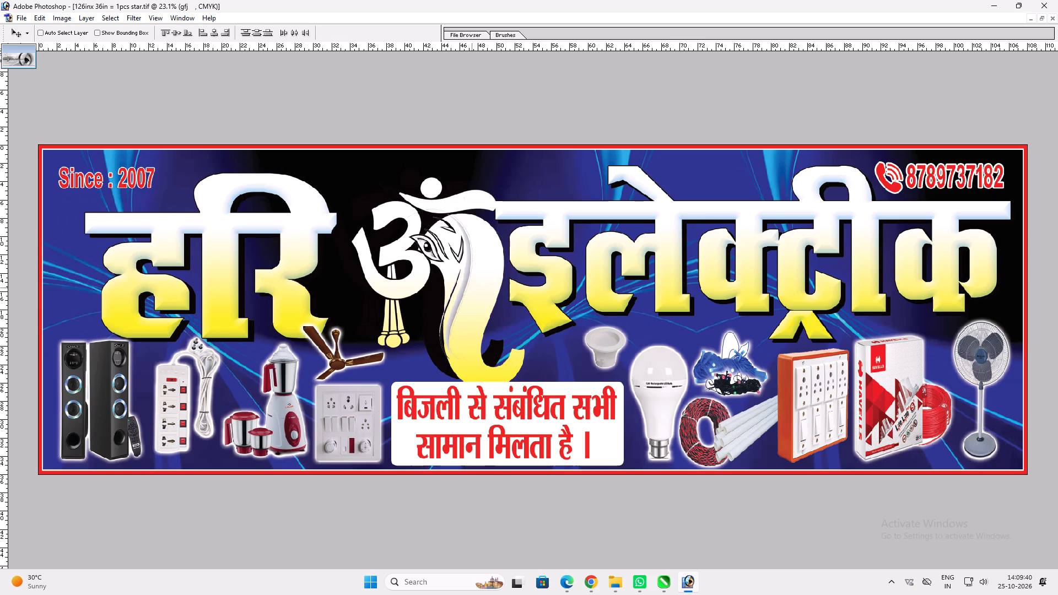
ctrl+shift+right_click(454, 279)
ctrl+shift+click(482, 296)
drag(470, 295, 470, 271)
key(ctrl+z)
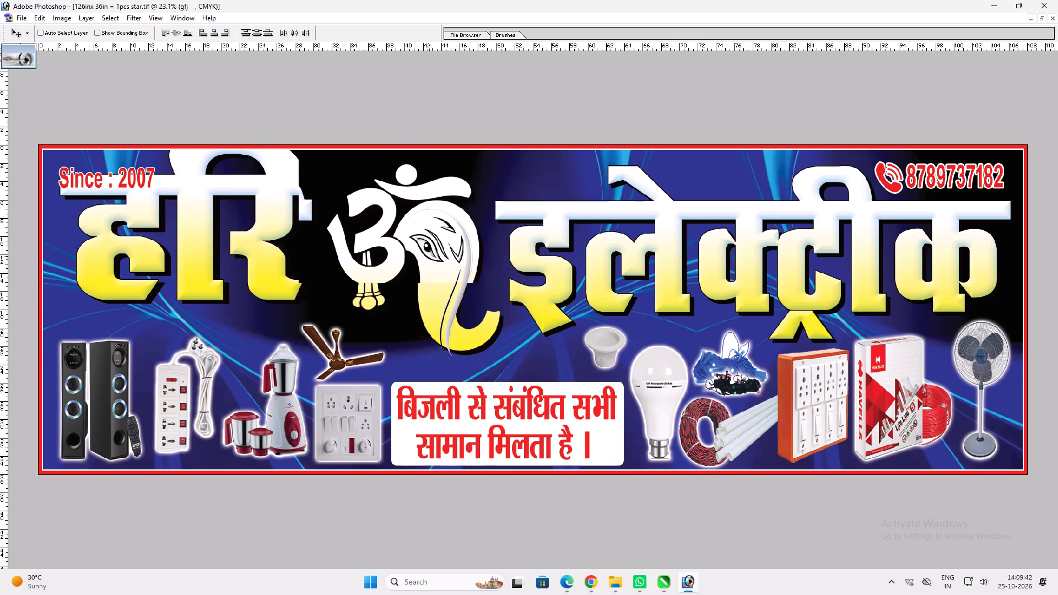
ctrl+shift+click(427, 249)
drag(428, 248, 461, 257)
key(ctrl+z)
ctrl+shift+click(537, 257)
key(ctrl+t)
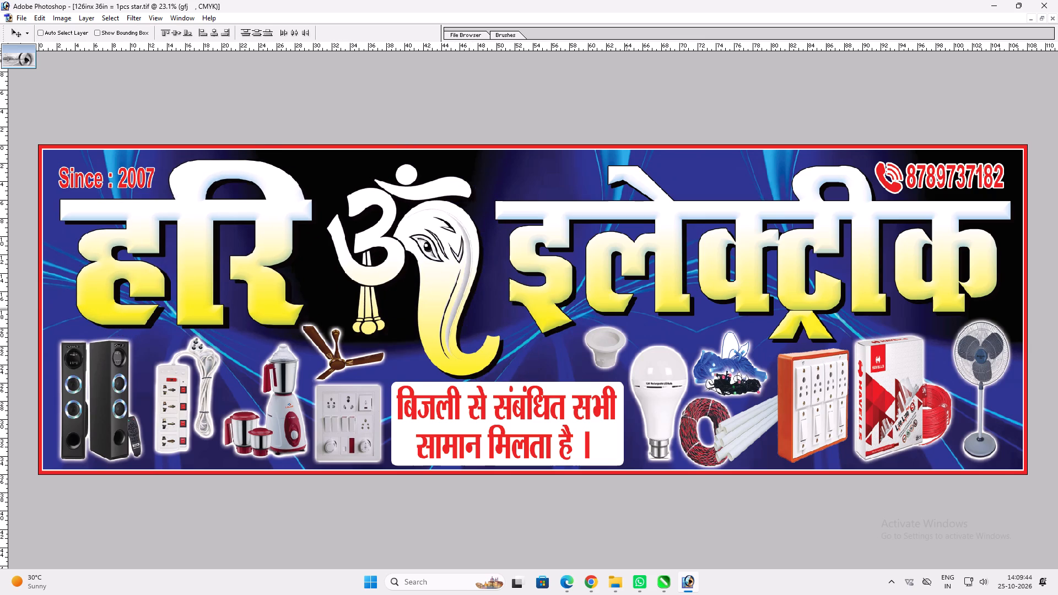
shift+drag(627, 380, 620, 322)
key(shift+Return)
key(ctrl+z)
Compress the whole shop-name title with its shadows vertically using Free Transform, raising its lower edge above the product pictures.
ctrl+shift+right_click(601, 278)
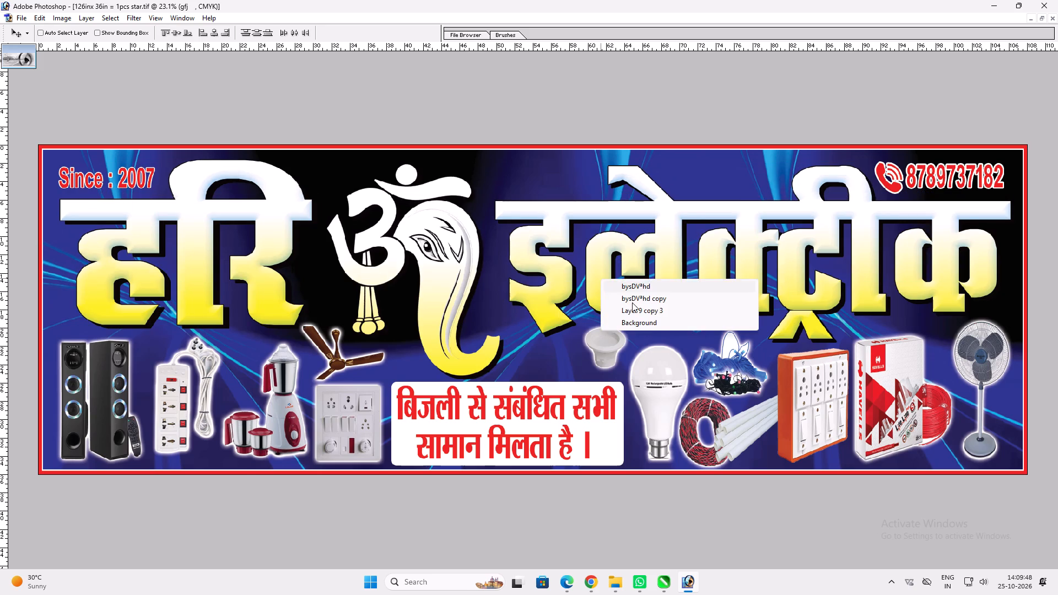
ctrl+shift+click(631, 301)
key(ctrl+t)
shift+drag(638, 379, 633, 333)
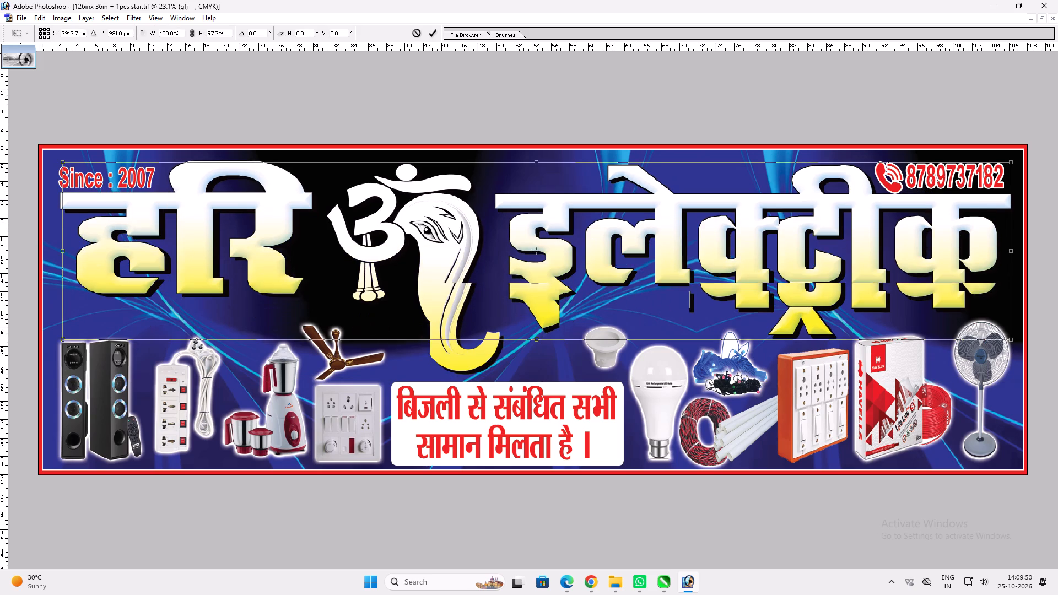
shift+drag(633, 333, 633, 332)
key(shift+Return)
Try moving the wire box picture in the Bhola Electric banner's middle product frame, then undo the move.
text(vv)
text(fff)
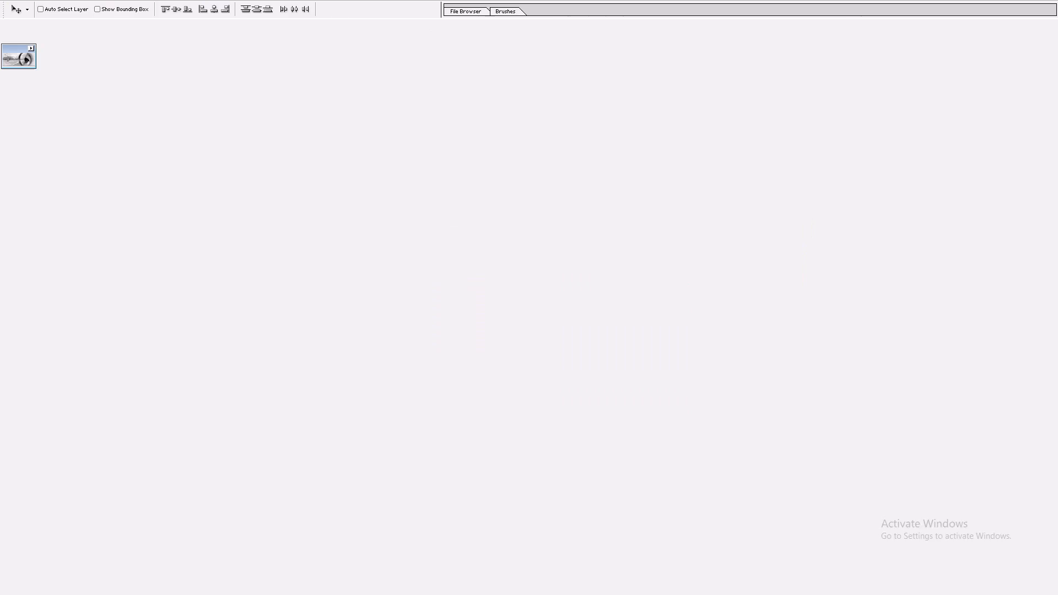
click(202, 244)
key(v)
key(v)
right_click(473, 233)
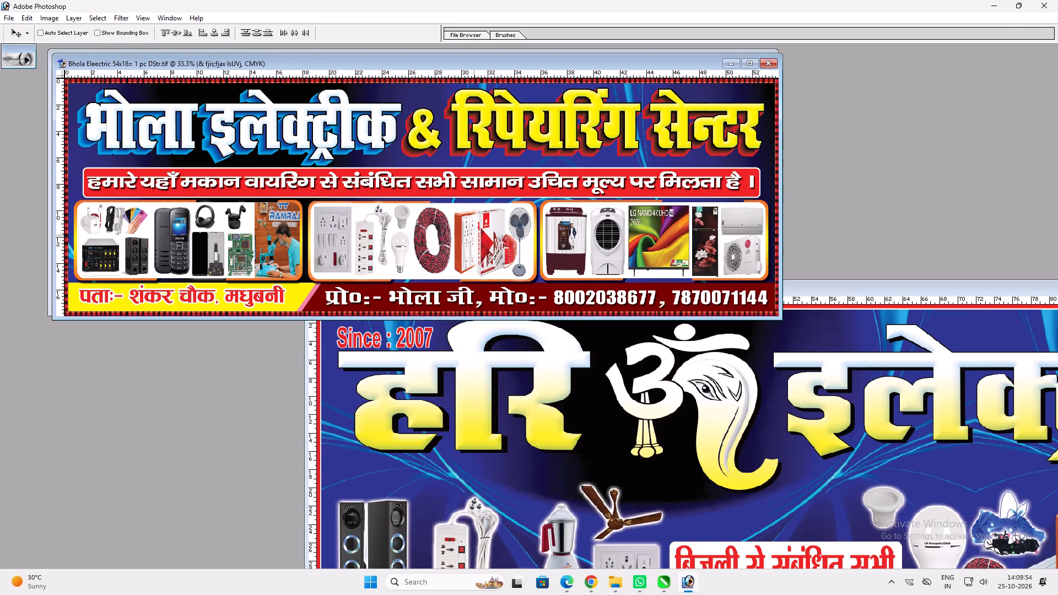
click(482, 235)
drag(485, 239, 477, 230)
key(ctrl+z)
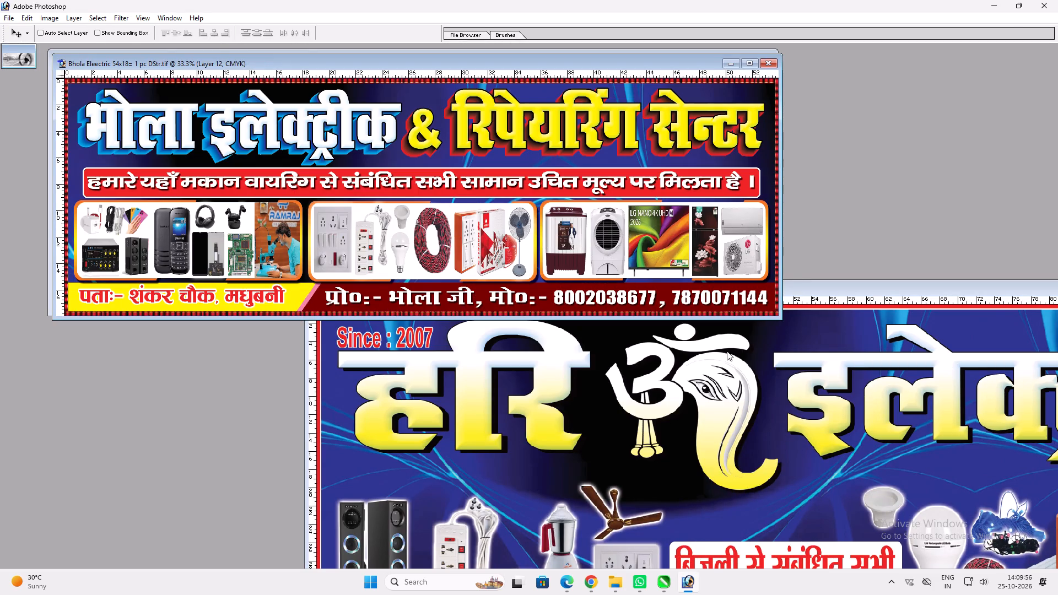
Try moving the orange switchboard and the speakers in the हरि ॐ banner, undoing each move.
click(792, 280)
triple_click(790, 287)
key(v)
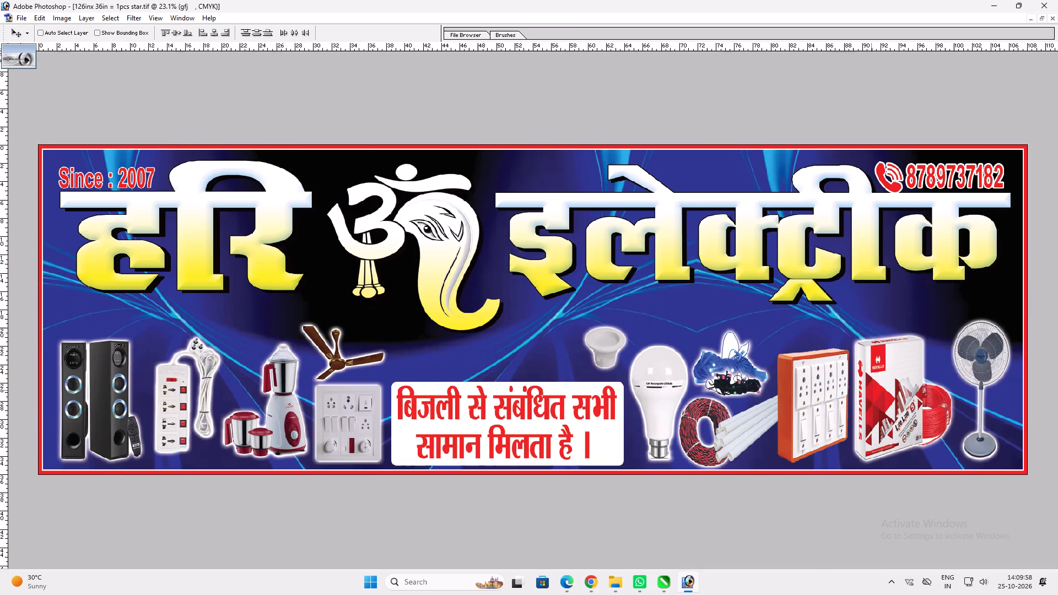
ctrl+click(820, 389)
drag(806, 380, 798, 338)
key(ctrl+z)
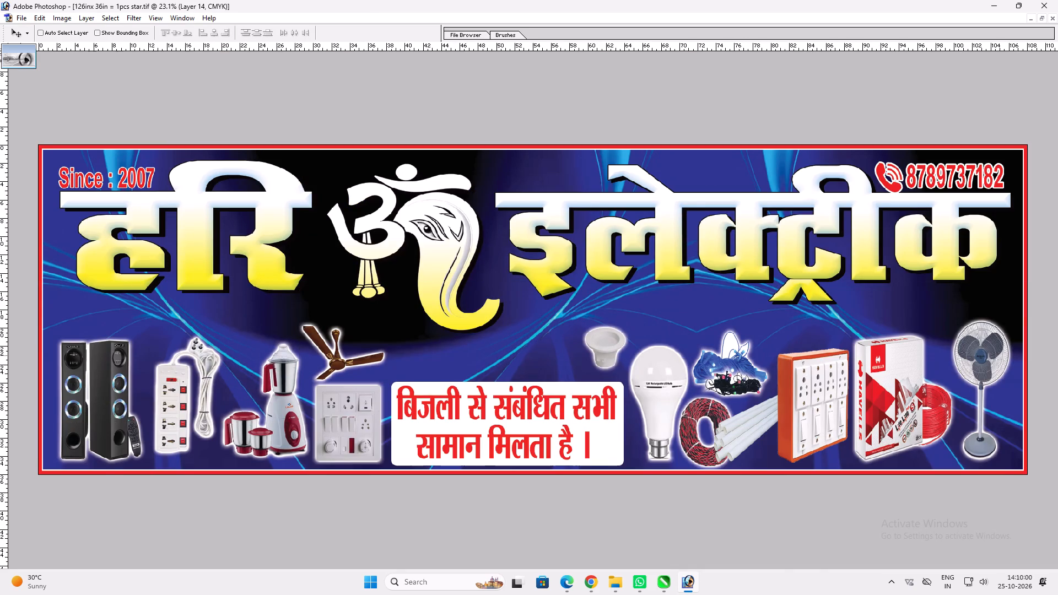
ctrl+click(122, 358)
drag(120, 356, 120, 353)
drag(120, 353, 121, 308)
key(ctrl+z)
Delete the power strip picture beside the speakers in the हरि ॐ banner.
ctrl+click(171, 377)
key(alt+l)
key(alt+l)
key(alt+l)
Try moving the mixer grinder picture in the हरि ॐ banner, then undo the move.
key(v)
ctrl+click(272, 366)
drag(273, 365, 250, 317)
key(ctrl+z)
Switch to the Bhola Electric banner and start moving the pedestal fan picture from its middle product frame.
key(f)
key(f)
key(f)
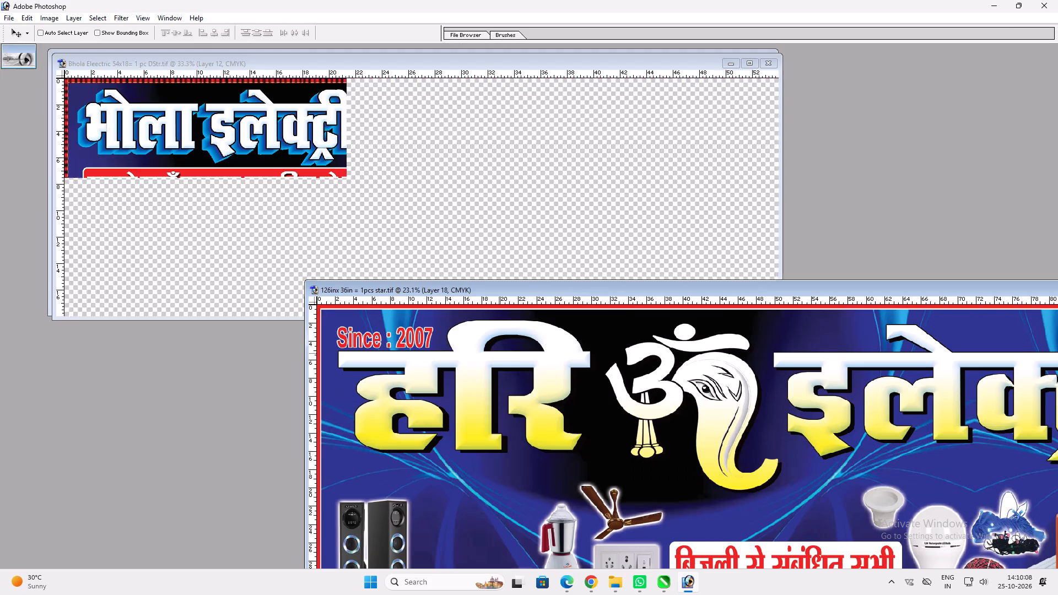
click(359, 230)
key(v)
ctrl+click(511, 224)
ctrl+click(515, 222)
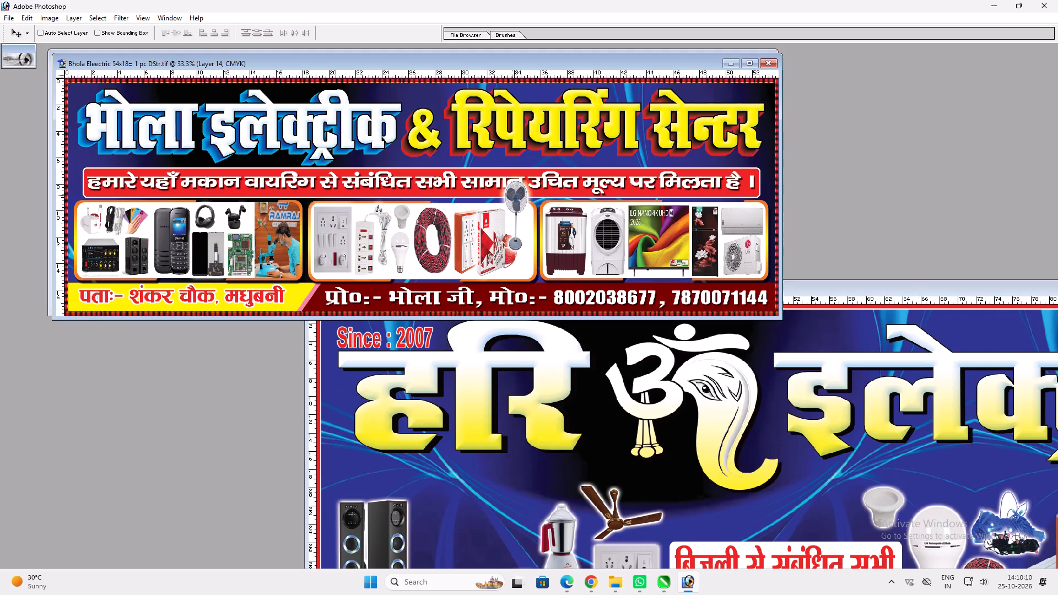
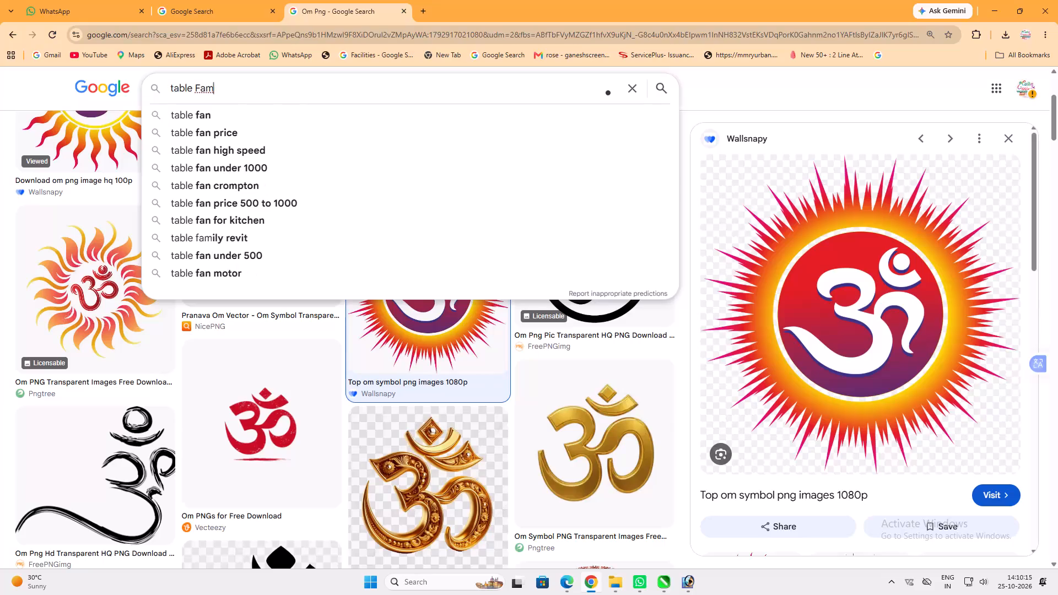
Search Google Images for "table Fan Png" and copy the blue-bladed RECONNECT table fan picture.
key(BackSpace)
text(n Png)
key(space)
key(Return)
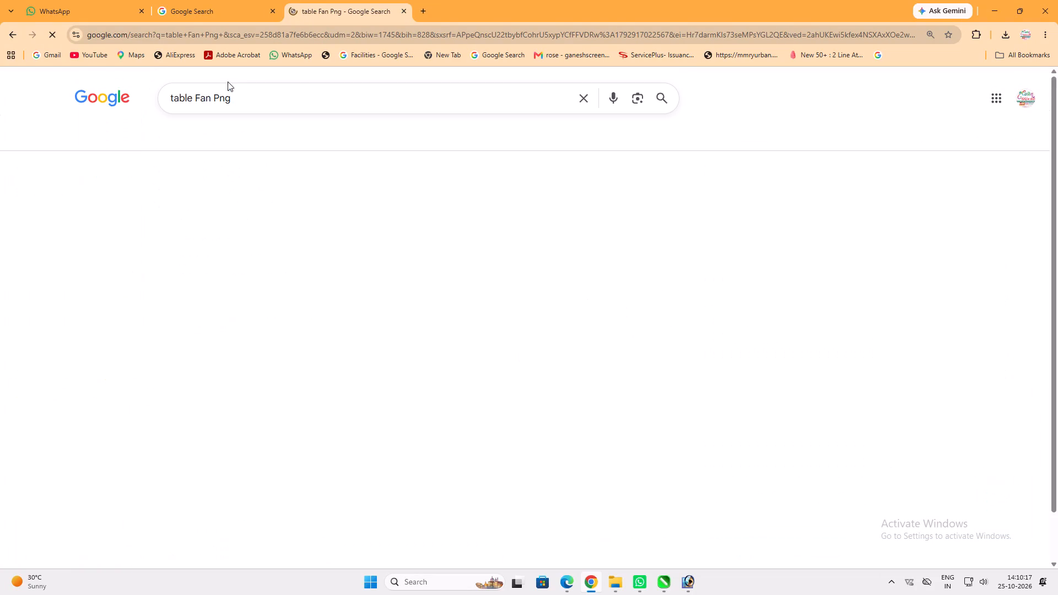
click(359, 312)
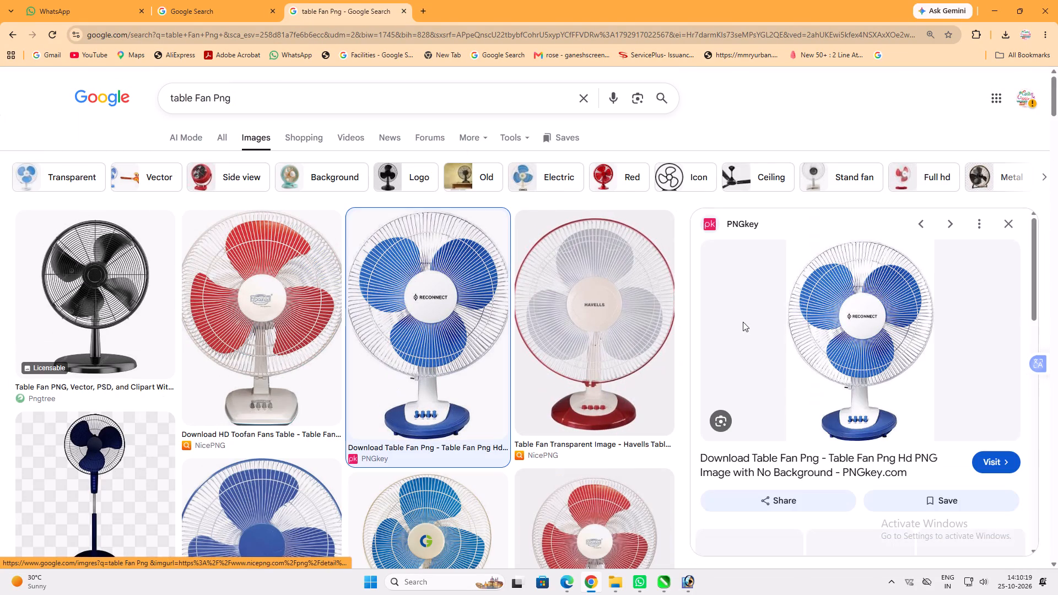
right_click(854, 275)
click(911, 448)
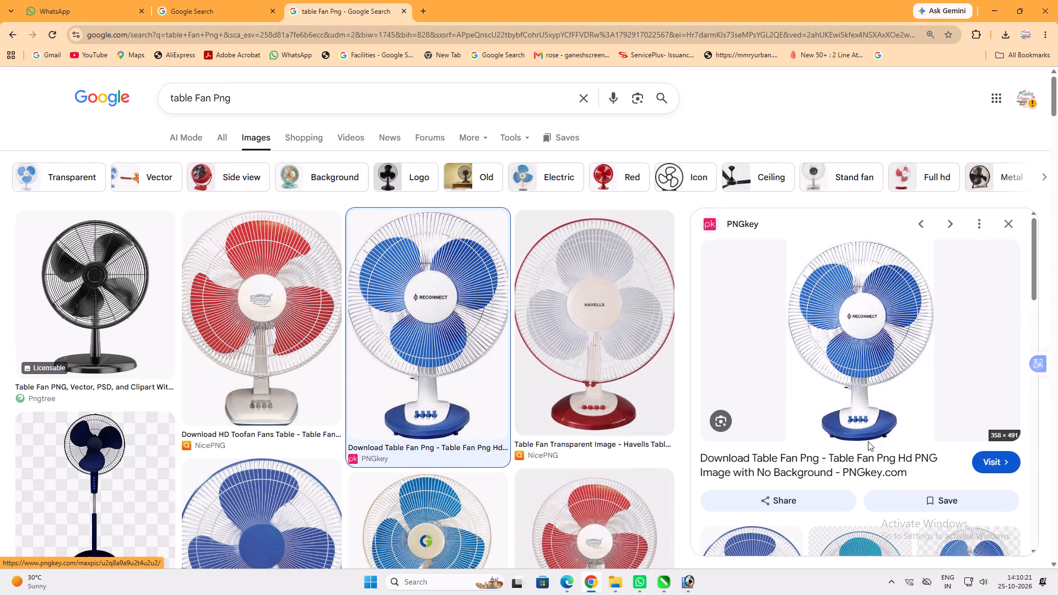
Switch to Photoshop, paste the table fan into the Bhola Electric banner and the हरि ॐ banner, and maximize the latter.
click(687, 592)
key(ctrl+v)
ctrl+click(655, 435)
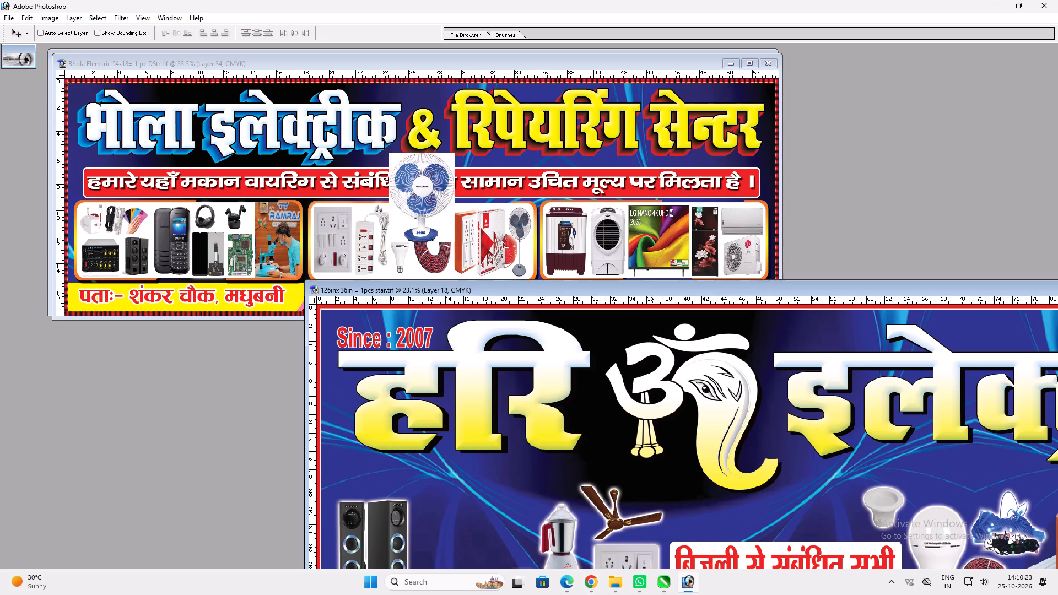
key(ctrl+v)
key(v)
double_click(722, 292)
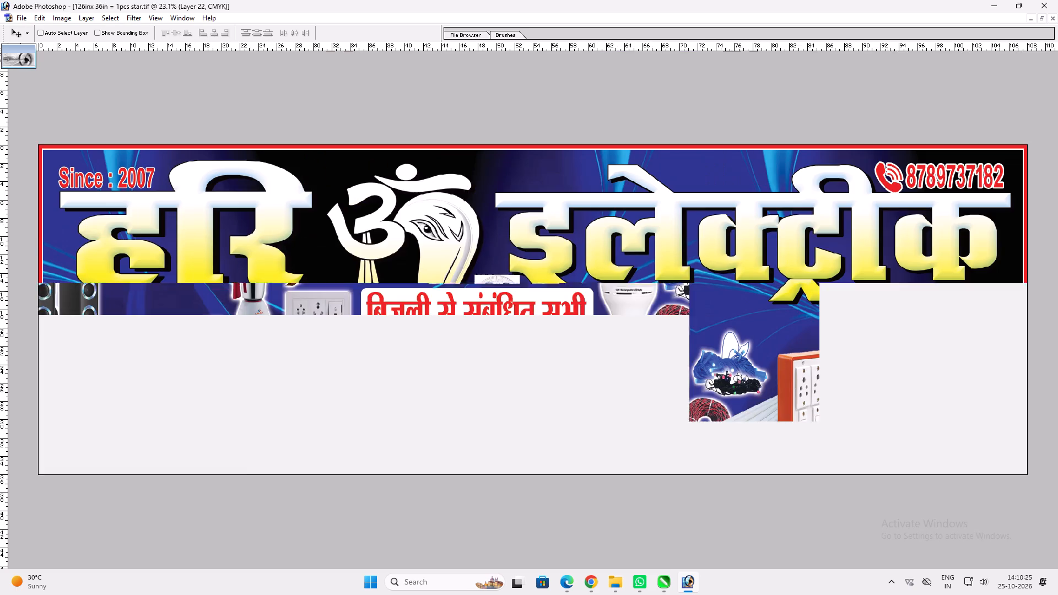
key(v)
Enlarge the tower speakers picture upward and shift it slightly toward the banner's left edge.
ctrl+click(116, 352)
key(ctrl+t)
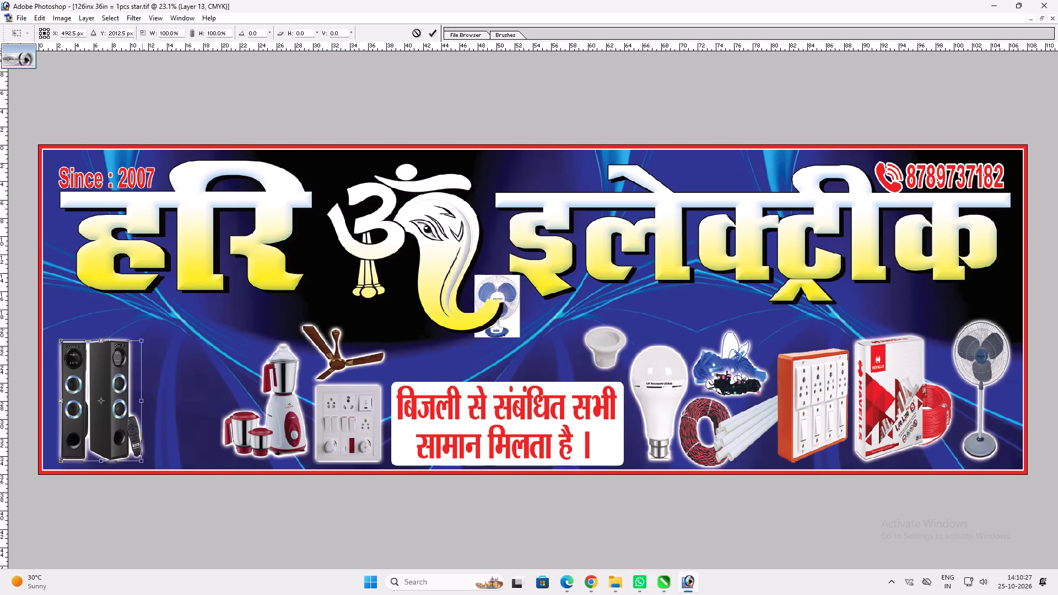
shift+drag(143, 342, 168, 305)
key(shift+Return)
key(v)
shift+drag(155, 344, 148, 344)
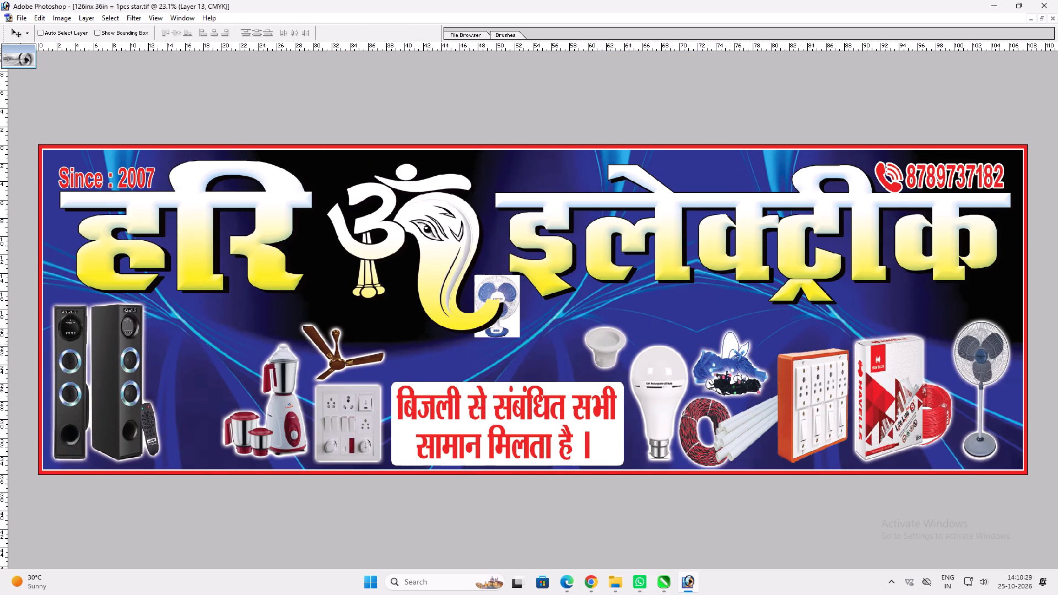
key(alt+l)
key(alt+l)
key(alt+l)
key(ctrl+z)
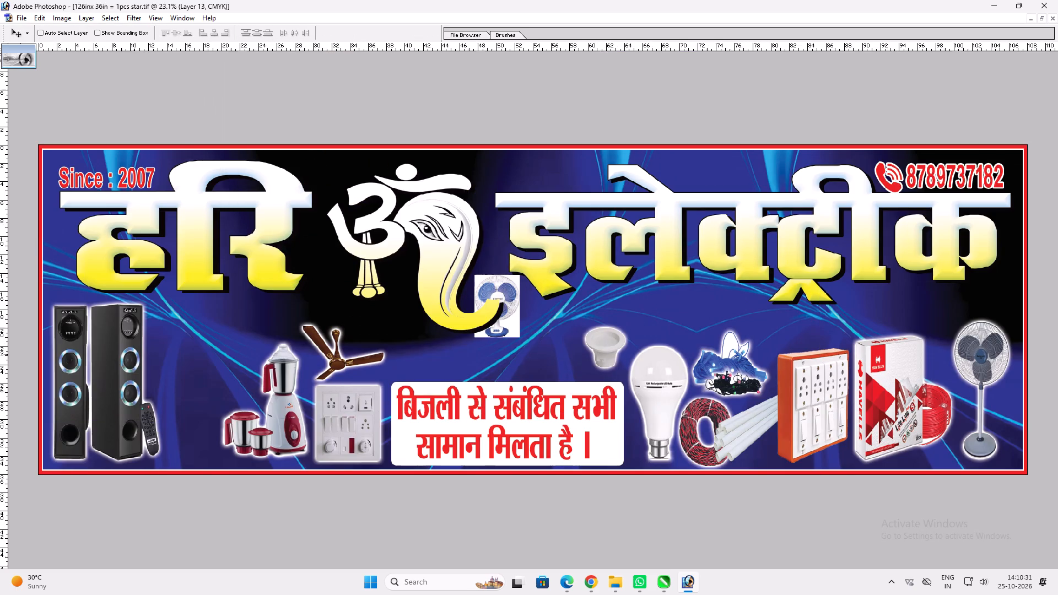
shift+click(132, 354)
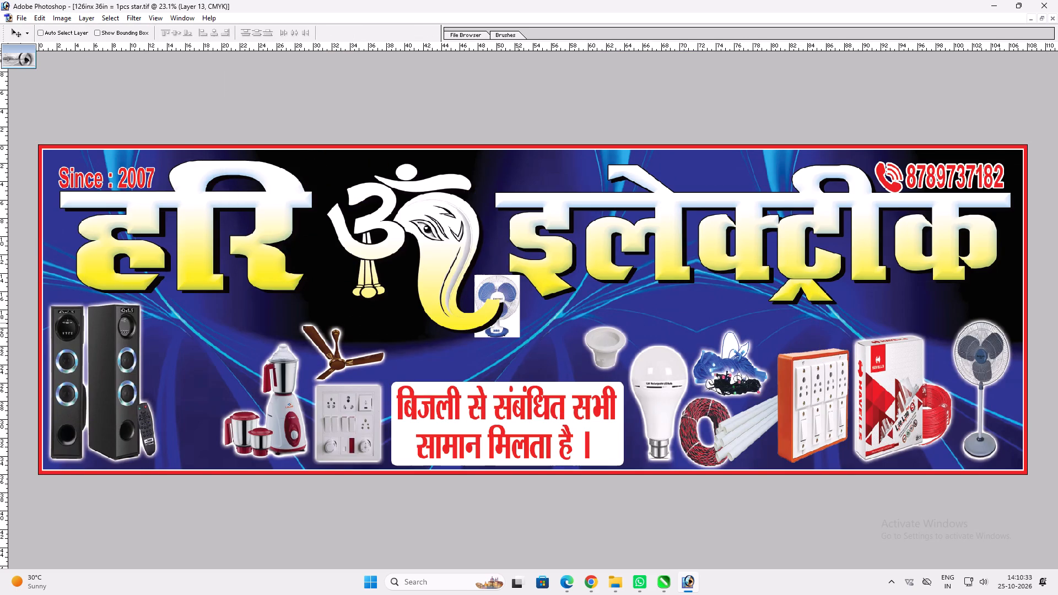
Move the pasted table fan between the speakers and the mixer grinder and delete its white background.
ctrl+click(518, 323)
drag(517, 322, 212, 422)
key(w)
click(212, 422)
key(Delete)
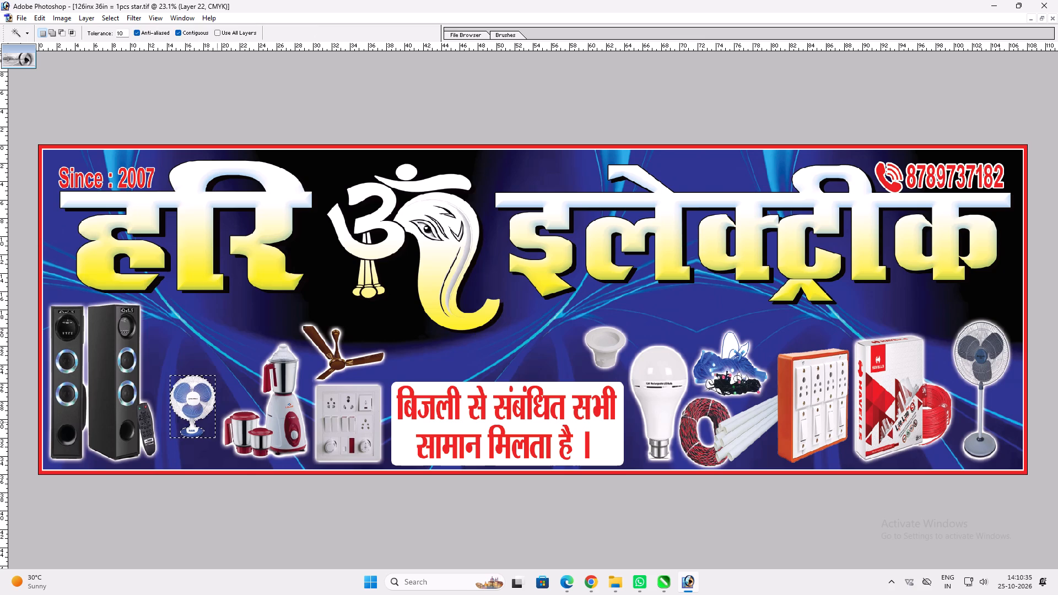
Deselect the table fan and enlarge it to about the speakers' height, filling the gap before the mixer grinder.
key(ctrl+d)
key(ctrl+t)
alt+shift+drag(220, 378, 239, 333)
key(shift+Return)
key(v)
drag(211, 388, 215, 377)
key(ctrl+t)
drag(214, 328, 216, 316)
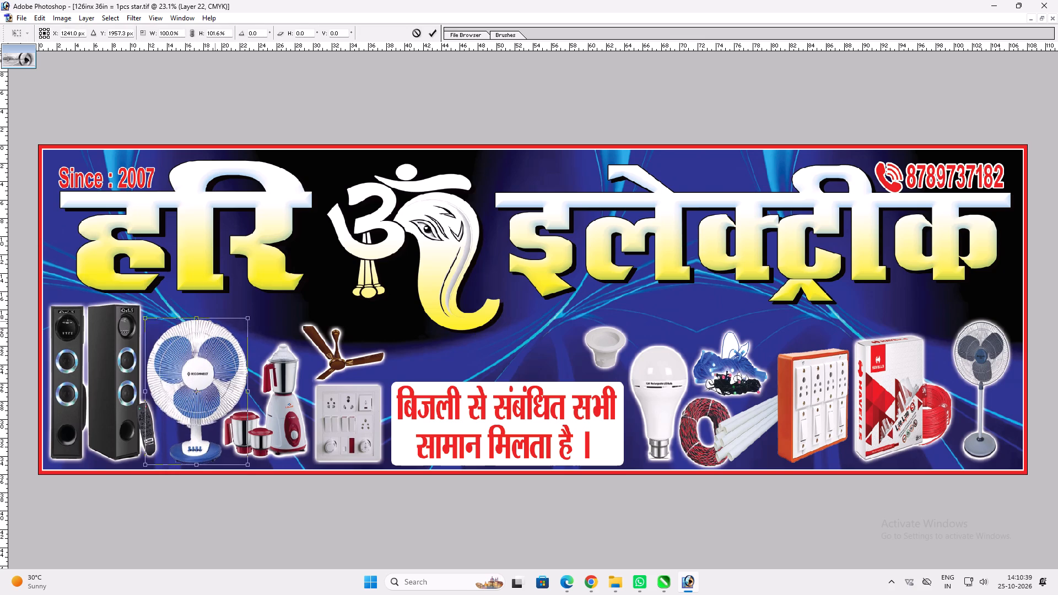
drag(216, 316, 219, 308)
key(shift+Return)
key(v)
Shift the mixer grinder picture slightly right of the table fan and enlarge it upward.
ctrl+click(276, 369)
drag(276, 369, 278, 369)
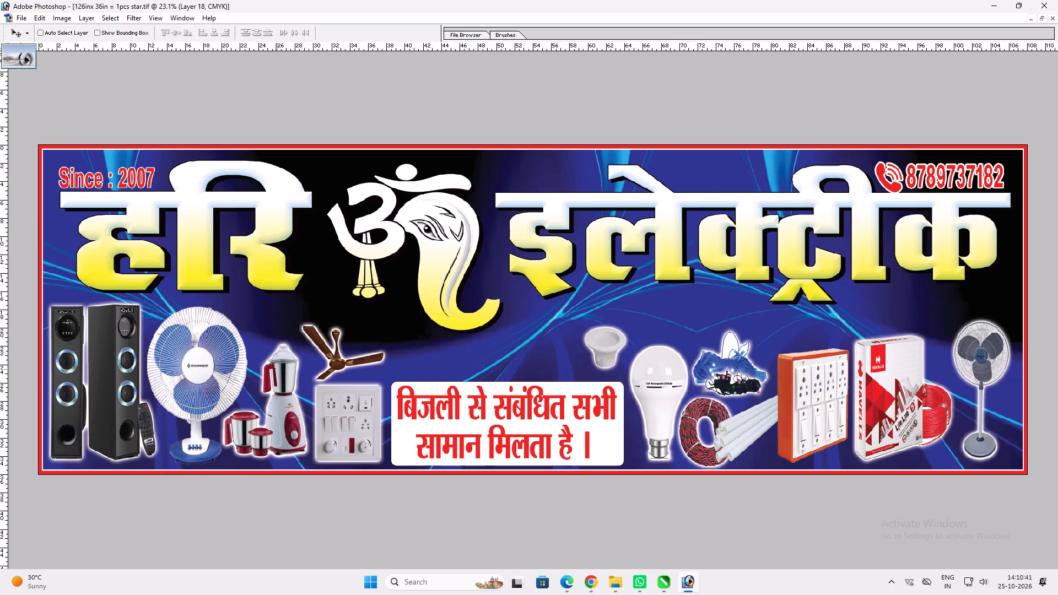
drag(278, 369, 281, 376)
key(ctrl+t)
shift+drag(311, 346, 314, 346)
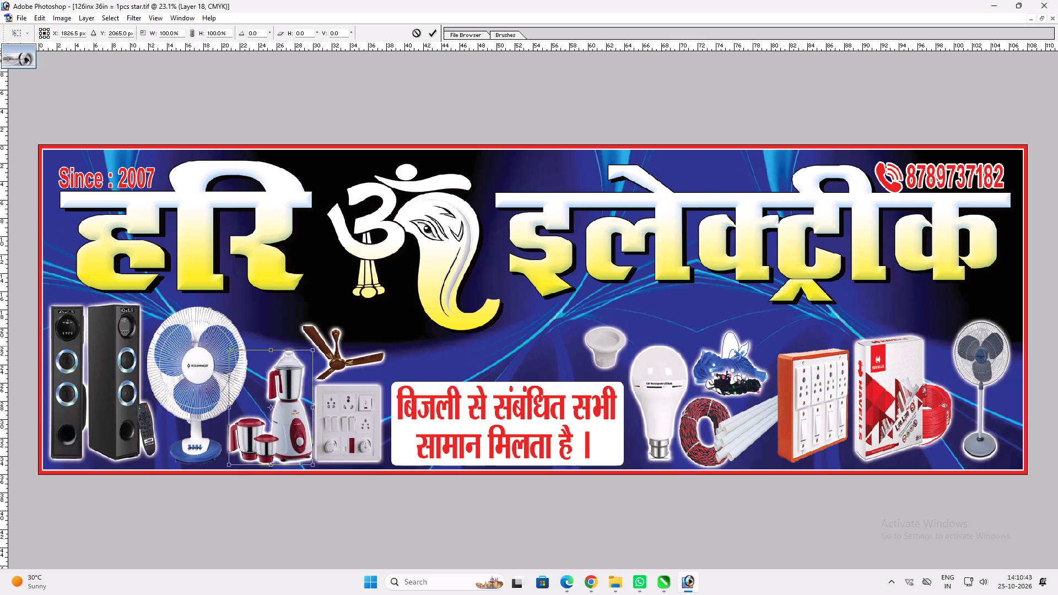
shift+drag(314, 346, 320, 322)
key(shift+Return)
key(v)
Try moving the बिजली से संबंधित सभी सामान मिलता है box up, undo it, and slightly reduce the box's height.
ctrl+click(455, 417)
drag(455, 417, 458, 367)
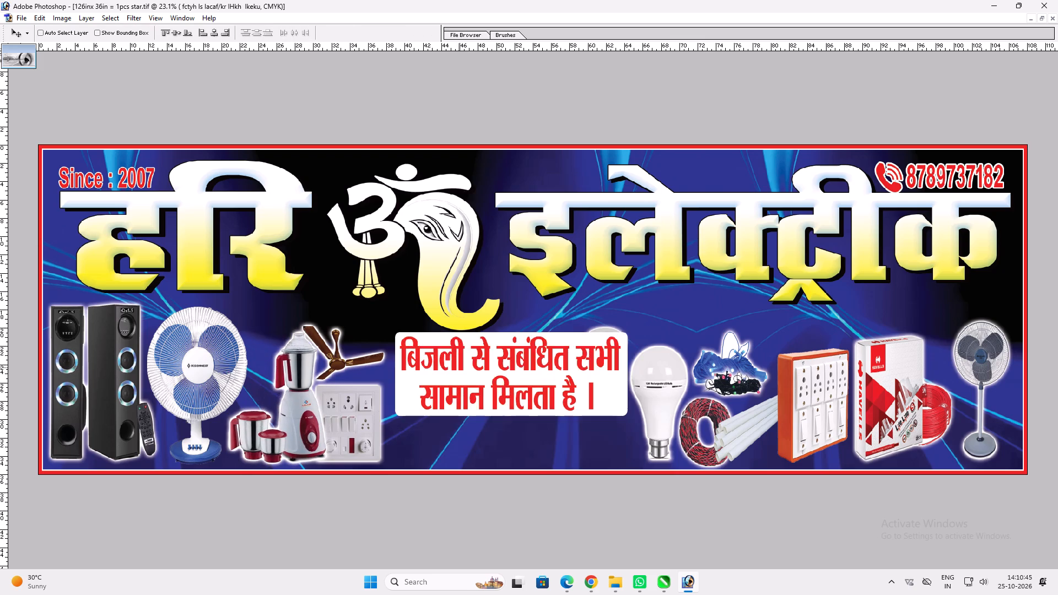
key(ctrl+z)
key(ctrl+t)
alt+shift+click(561, 380)
key(shift+Return)
key(v)
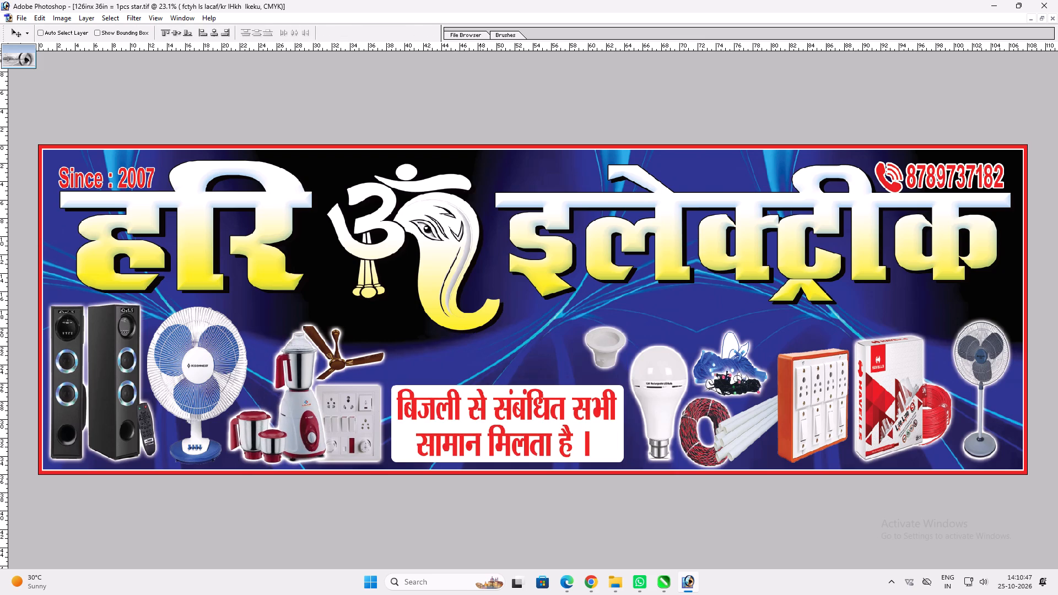
Shrink the white switchboard picture and fit it between the mixer grinder and the white tagline box.
ctrl+click(355, 401)
drag(355, 400, 368, 396)
key(ctrl+z)
key(ctrl+t)
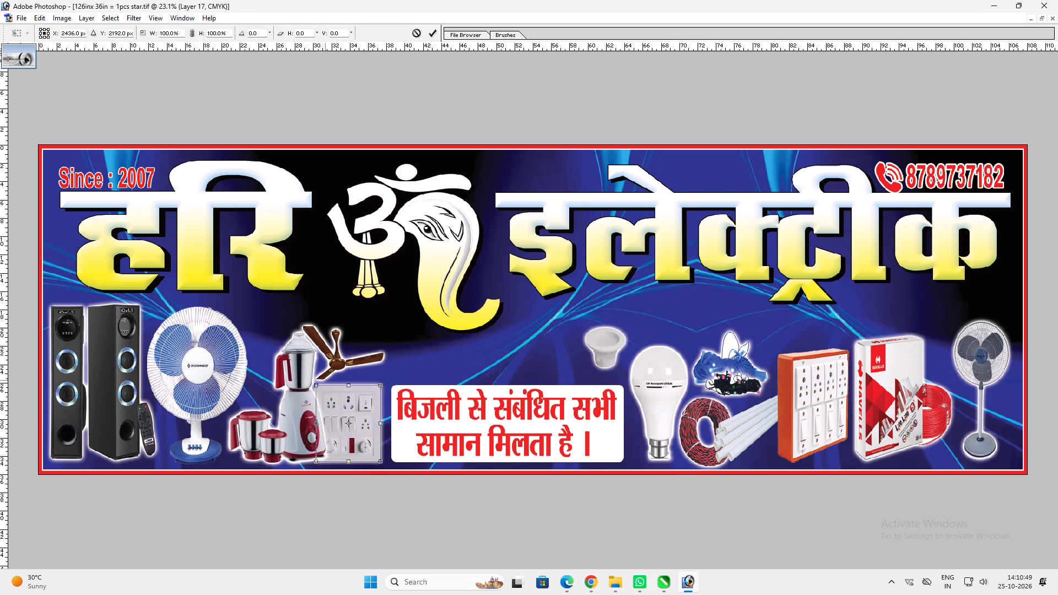
shift+drag(315, 382, 328, 391)
shift+drag(357, 392, 350, 399)
key(shift+Return)
key(v)
drag(350, 401, 351, 401)
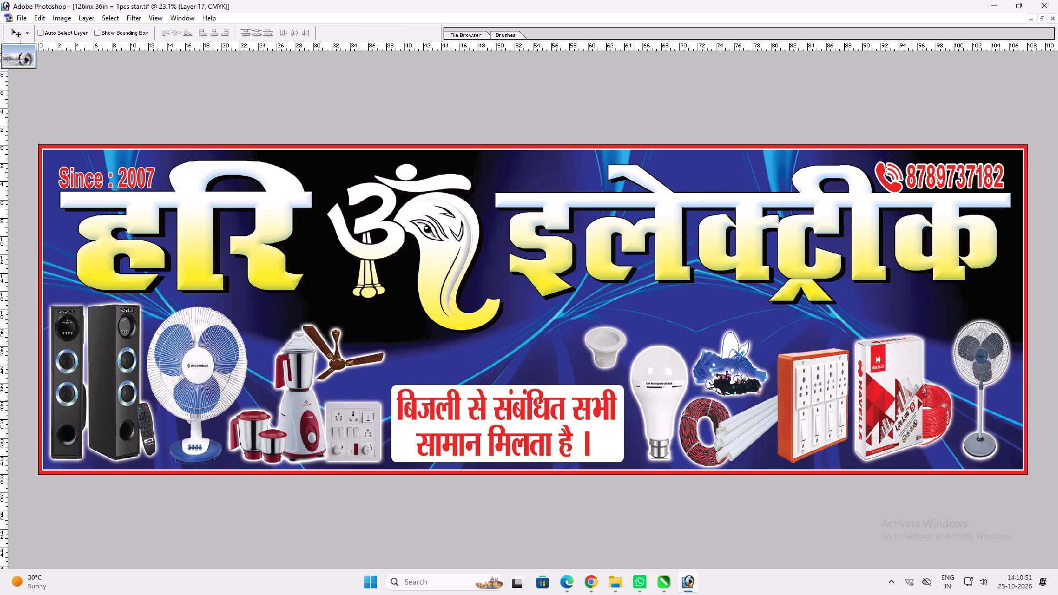
drag(351, 401, 356, 399)
Move the brown ceiling fan above the white switchboard and enlarge it toward the tagline box.
ctrl+click(338, 365)
drag(338, 365, 353, 342)
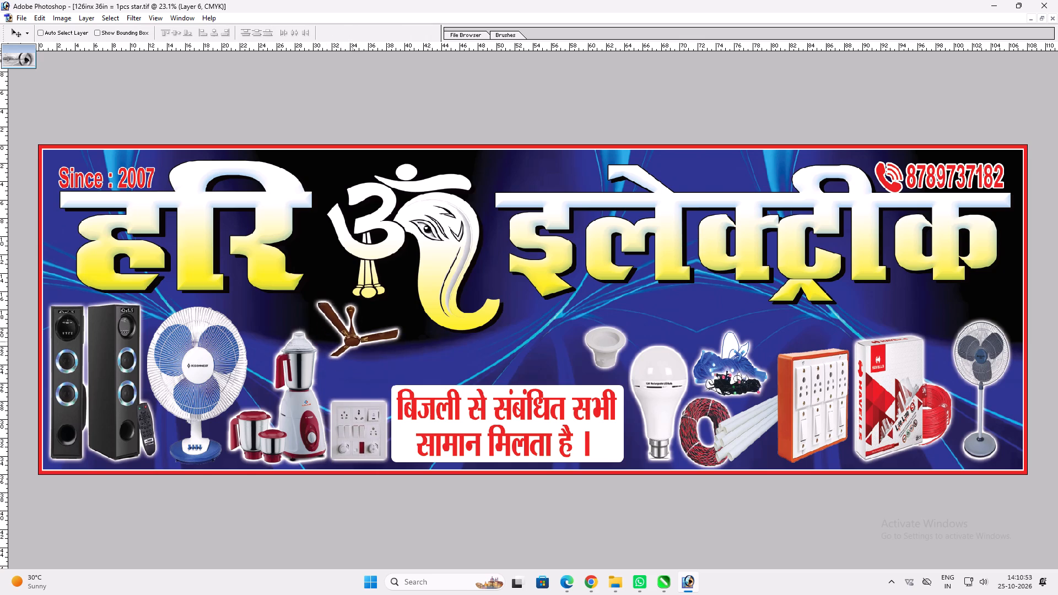
drag(353, 342, 353, 341)
key(ctrl+t)
shift+drag(400, 355, 426, 358)
shift+drag(386, 366, 379, 379)
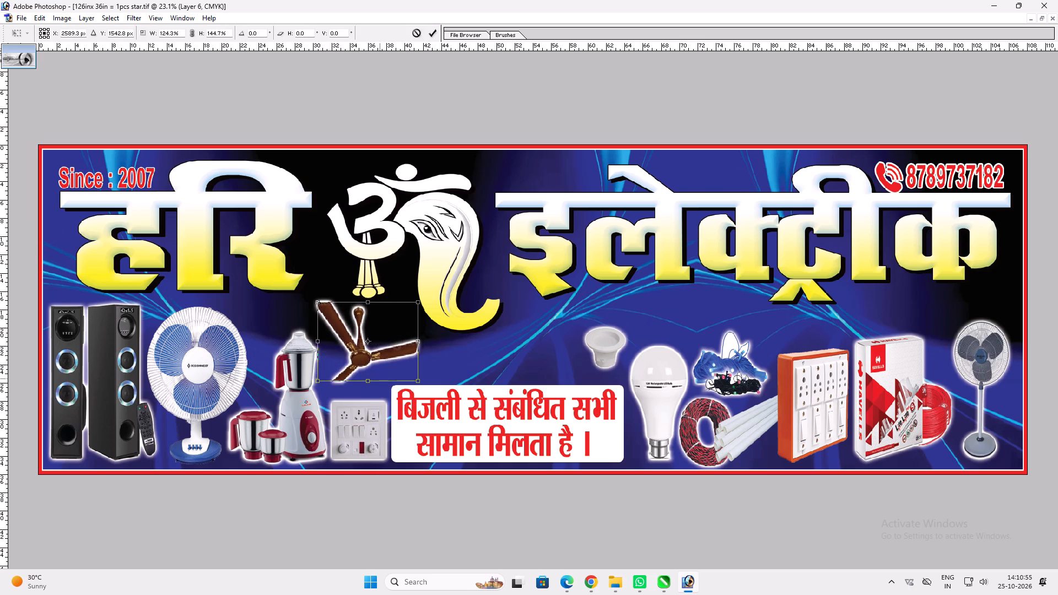
shift+drag(379, 379, 379, 381)
key(shift+Return)
key(v)
drag(377, 385, 377, 390)
key(v)
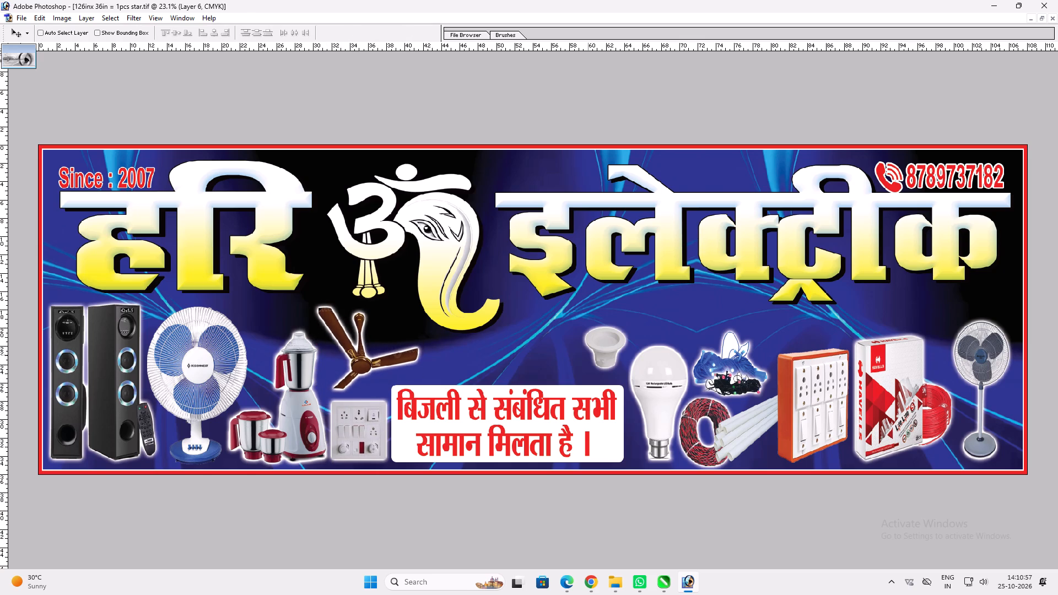
Move the small white round light fixture above the tagline box beside the ceiling fan and resize it slightly.
ctrl+click(588, 355)
ctrl+click(596, 349)
drag(612, 346, 471, 356)
key(ctrl+t)
shift+drag(469, 341, 463, 344)
shift+click(487, 351)
key(shift+Return)
key(v)
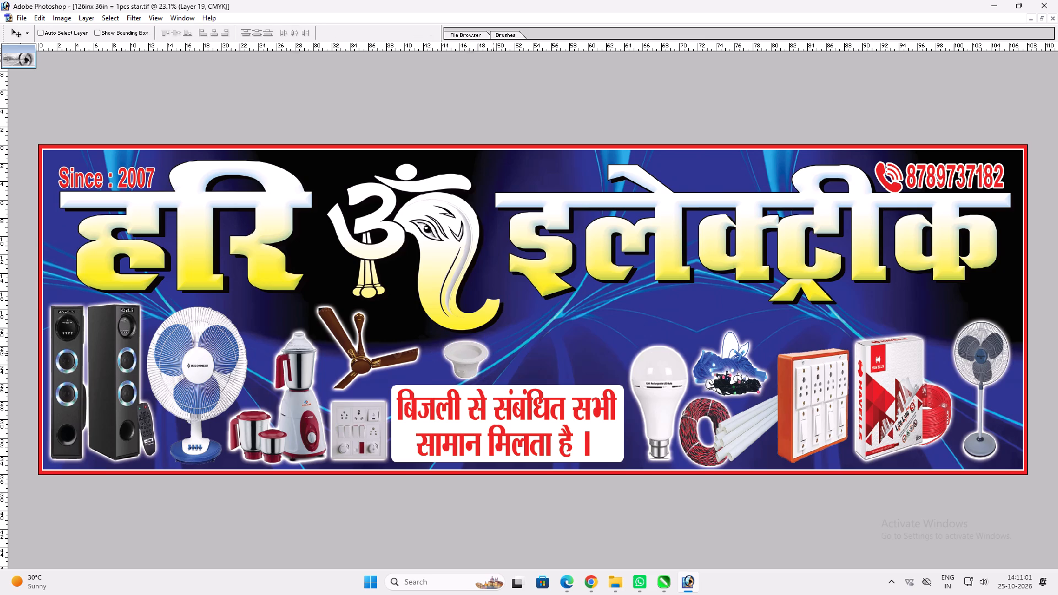
Move the blue and black string lights above the tagline box beside the white light fixture and enlarge them slightly.
ctrl+click(731, 361)
drag(732, 369, 536, 345)
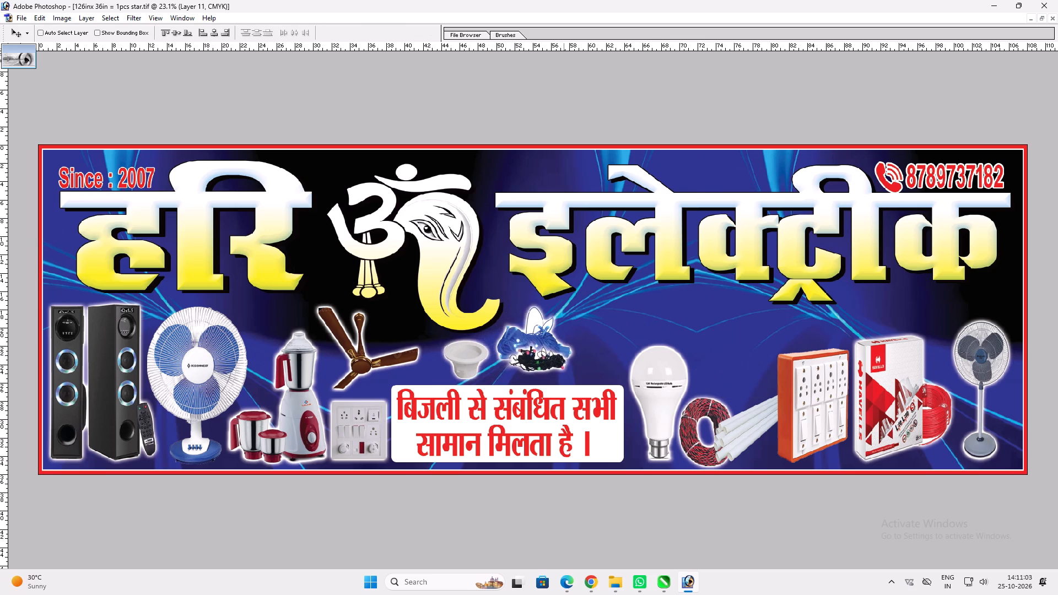
key(ctrl+t)
shift+drag(569, 367, 577, 366)
shift+drag(577, 355, 585, 351)
key(shift+Return)
key(v)
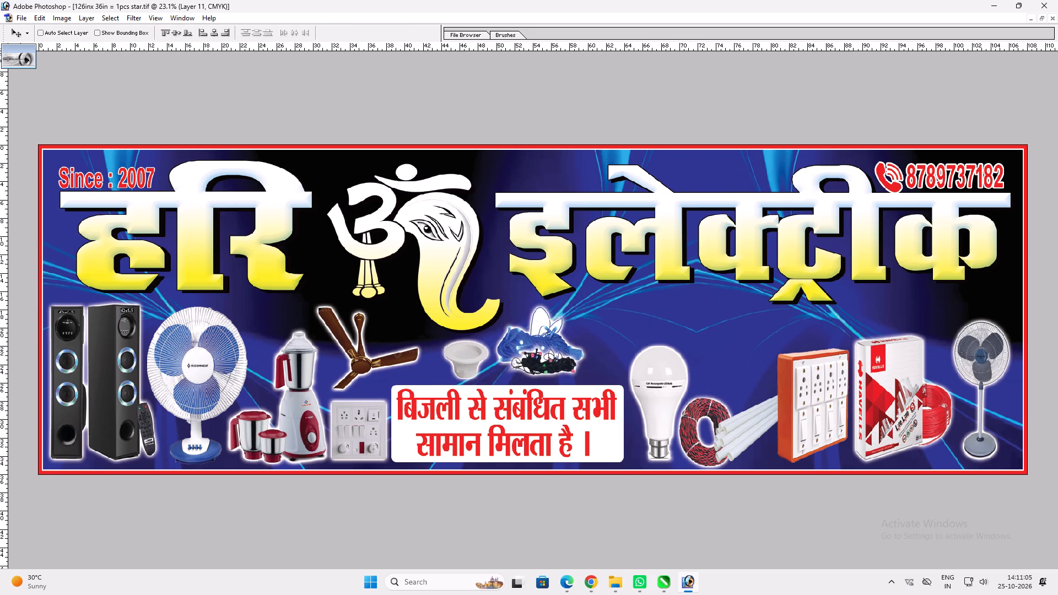
Move the LED bulb above the tagline box's right end, beside the string lights, and shrink it to fit.
ctrl+click(645, 375)
drag(640, 371, 604, 296)
key(ctrl+t)
shift+drag(624, 271, 624, 289)
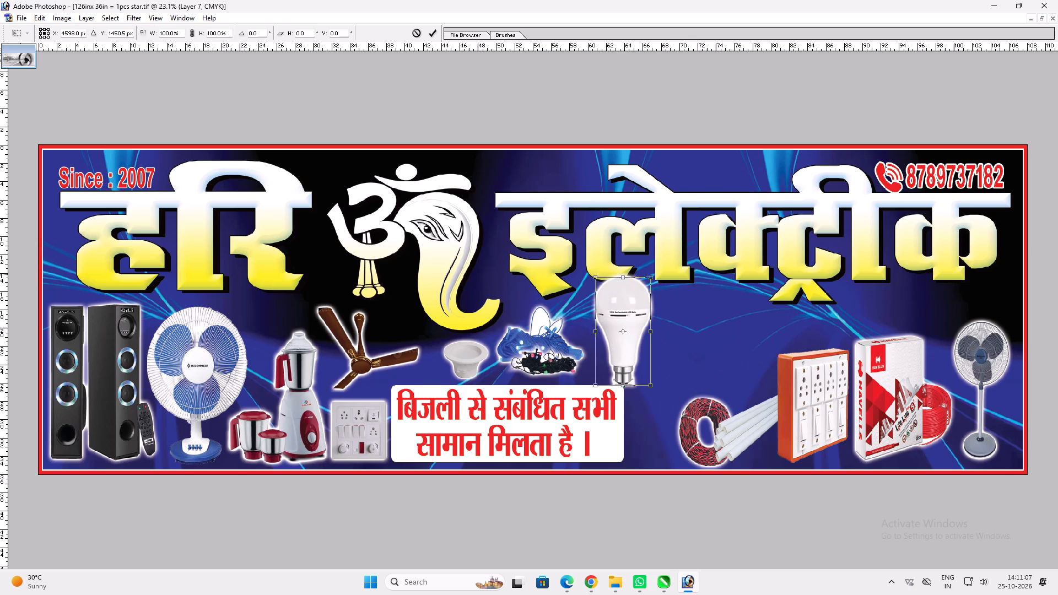
shift+drag(624, 289, 624, 290)
shift+drag(649, 292, 635, 302)
key(shift+Return)
key(v)
drag(602, 340, 589, 329)
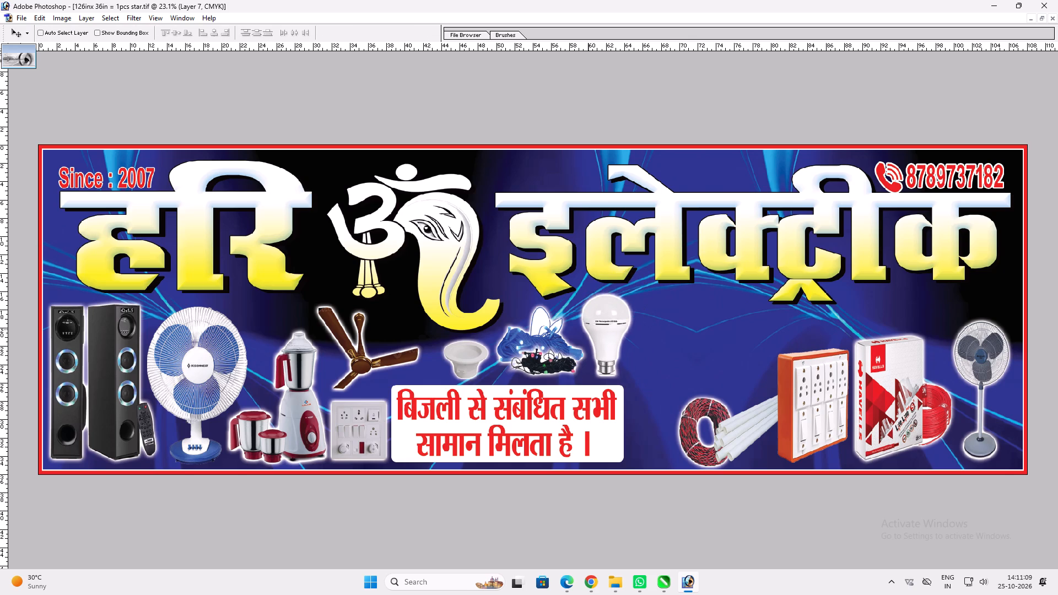
drag(589, 329, 589, 333)
key(ctrl+t)
shift+click(606, 300)
key(shift+Return)
key(v)
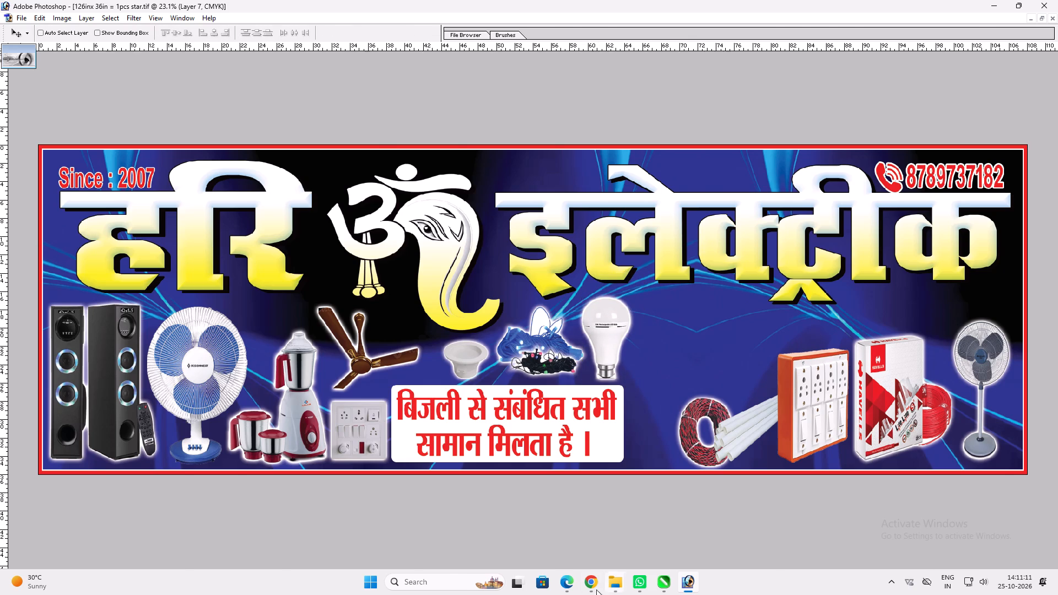
Switch to Chrome and search Google Images for "jhalar light png".
click(590, 588)
click(246, 120)
click(239, 108)
key(ctrl+a)
text(jhalar)
key(space)
click(246, 142)
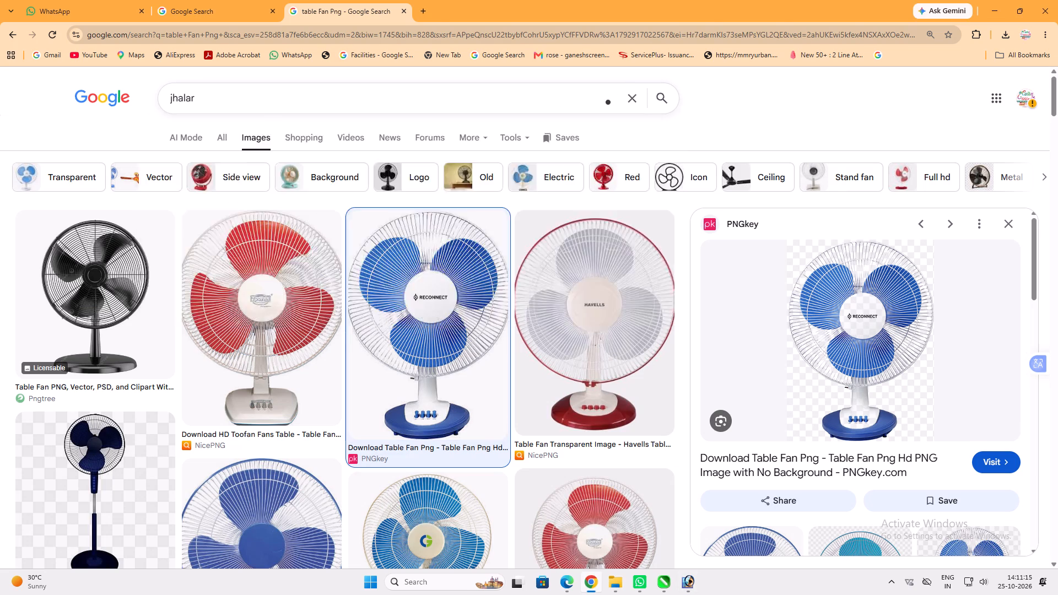
click(253, 101)
key(space)
text(png)
key(space)
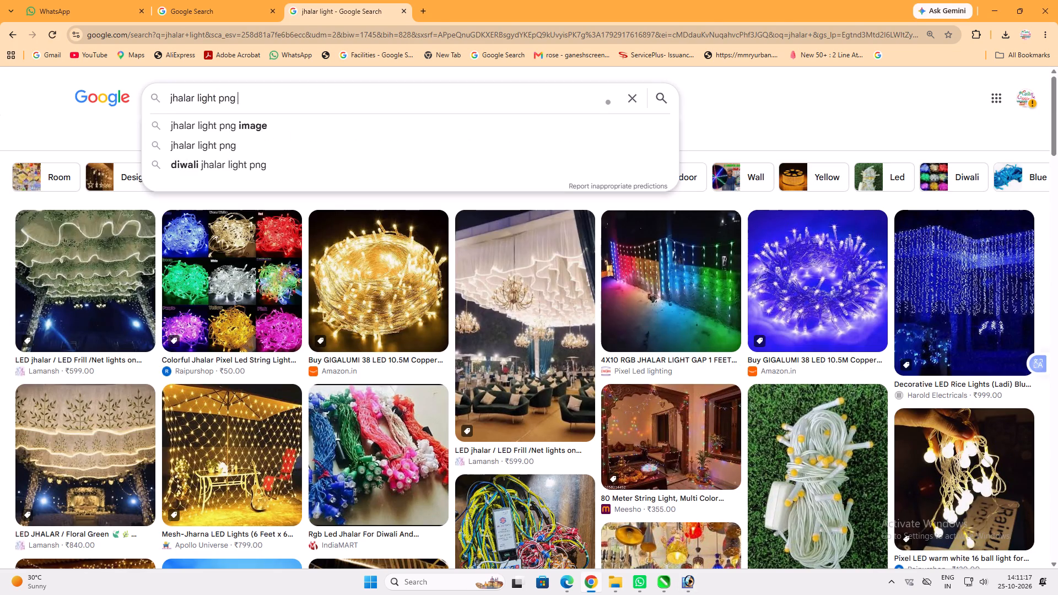
key(Return)
Browse the "jhalar light png" results and related pictures for a suitable string-light image for the banner.
scroll(774, 293, down, 7)
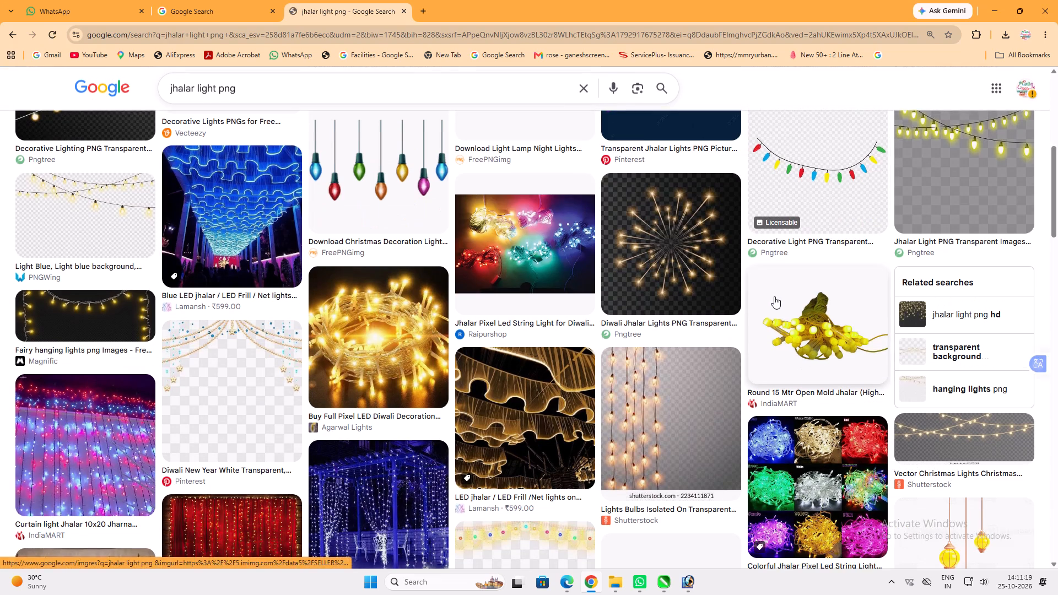
scroll(774, 296, down, 2)
scroll(403, 288, down, 4)
scroll(712, 369, up, 5)
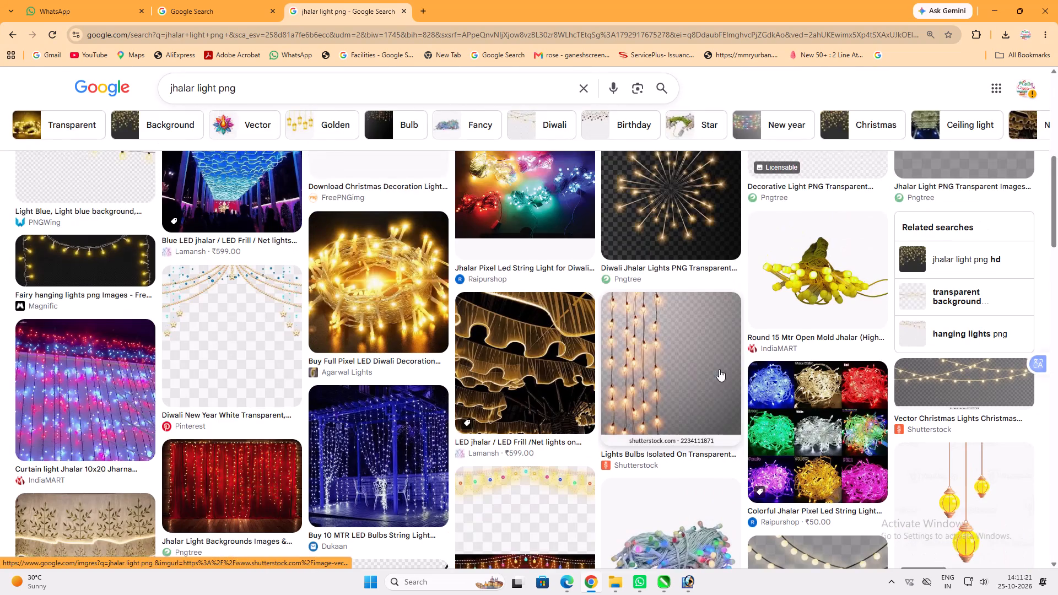
scroll(706, 448, down, 1)
click(701, 463)
scroll(848, 304, down, 4)
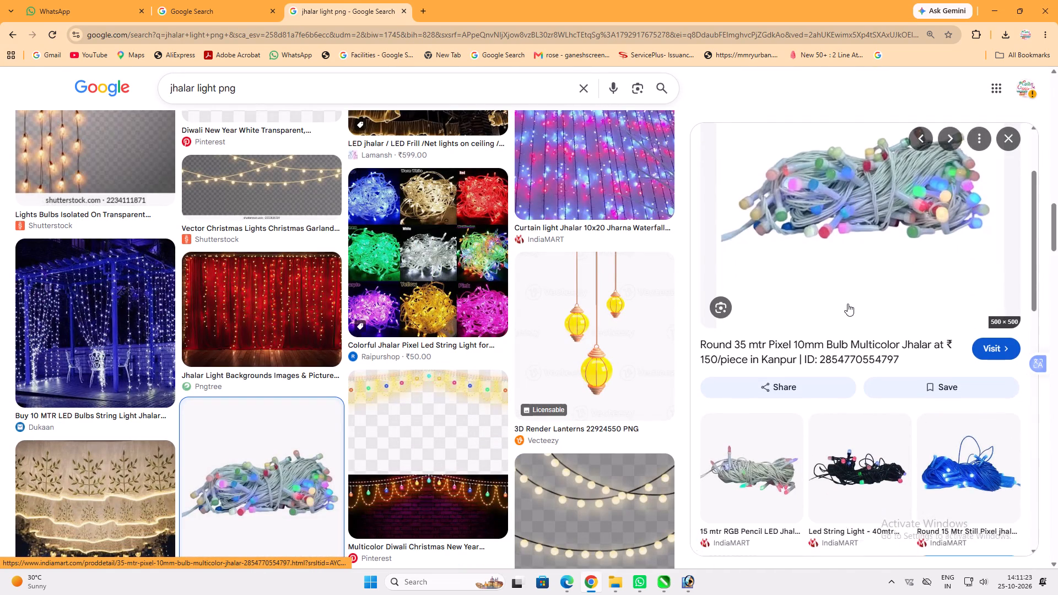
scroll(848, 304, down, 7)
click(887, 385)
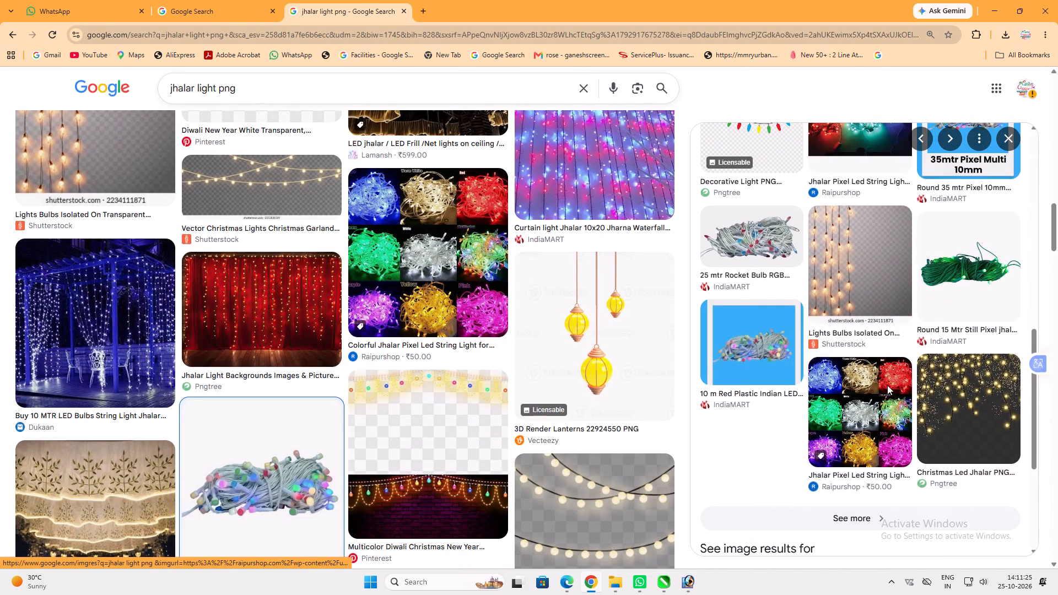
scroll(864, 291, down, 6)
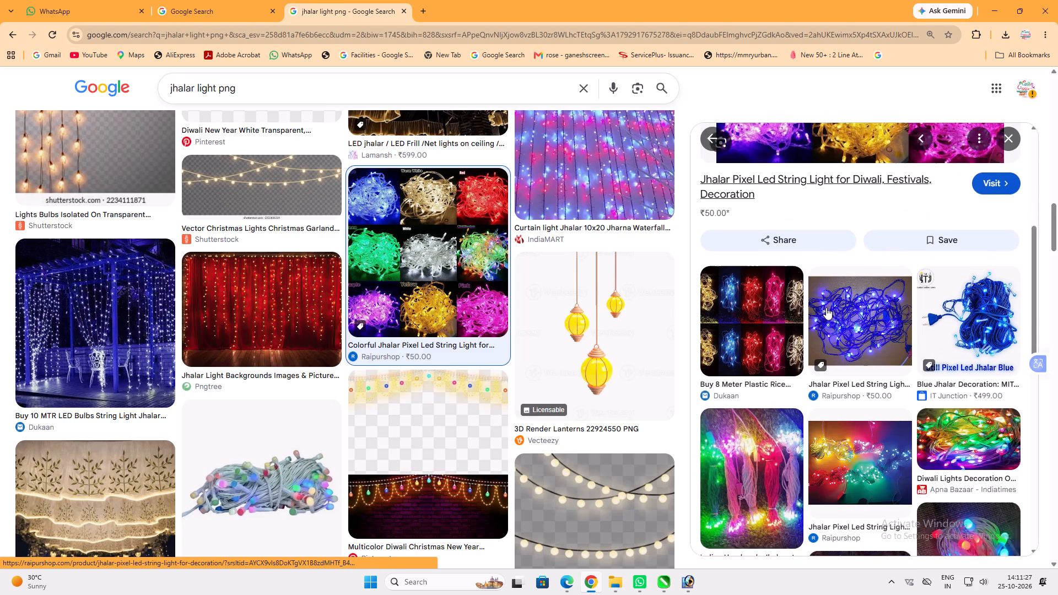
click(995, 362)
scroll(862, 239, down, 2)
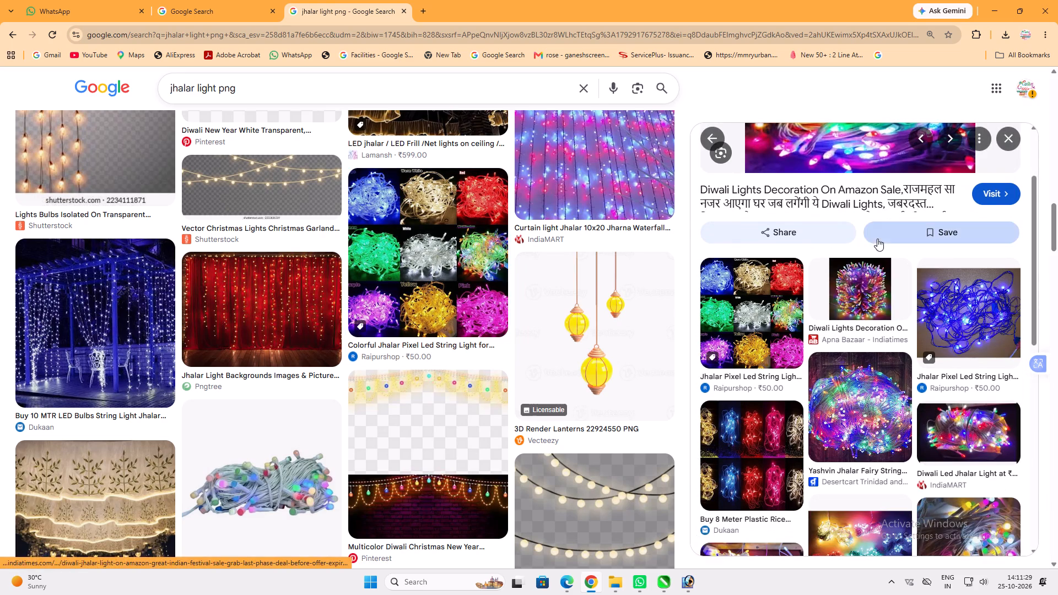
scroll(870, 241, down, 1)
scroll(895, 358, down, 3)
scroll(904, 358, up, 2)
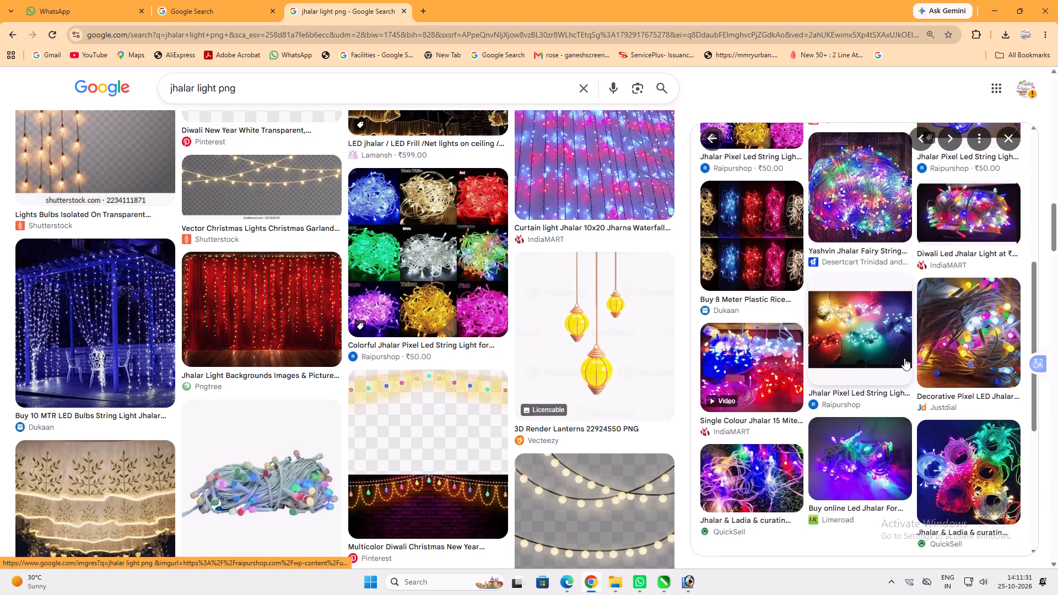
scroll(904, 358, up, 8)
scroll(860, 346, down, 2)
click(861, 387)
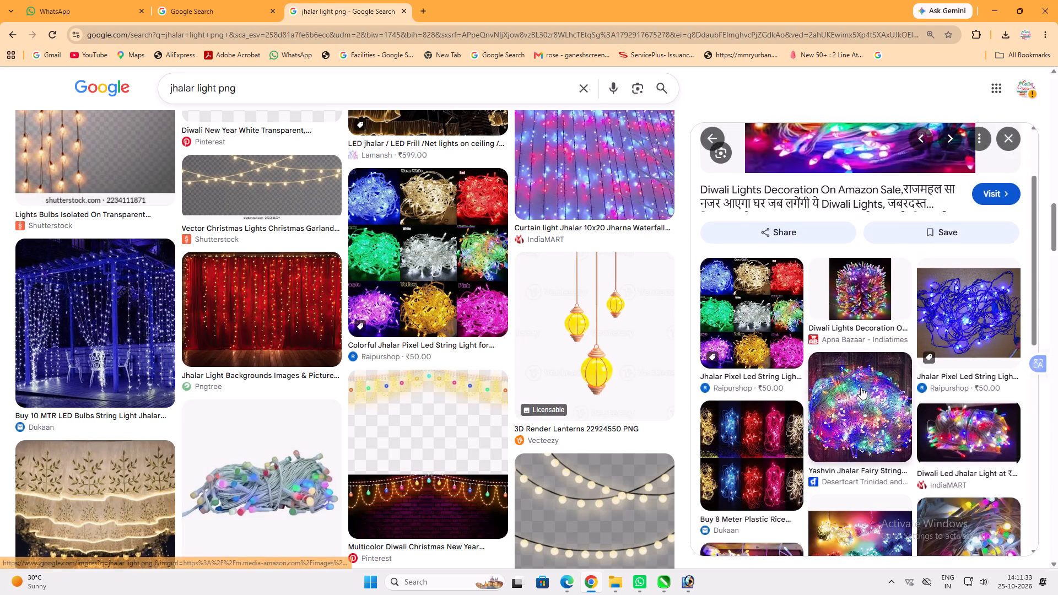
scroll(844, 219, down, 6)
scroll(864, 278, down, 1)
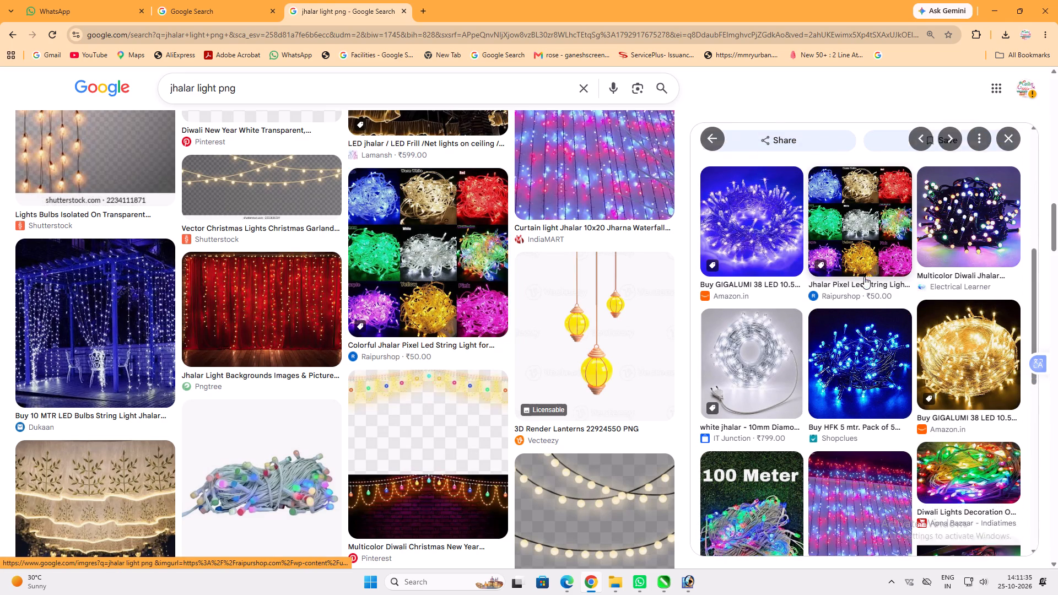
click(856, 216)
scroll(849, 234, down, 4)
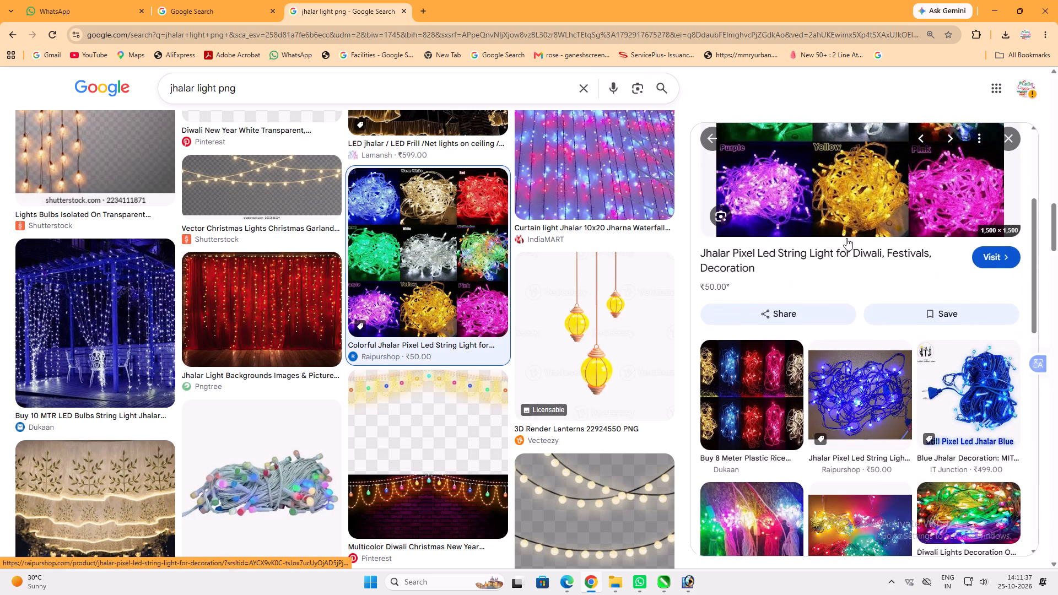
scroll(846, 238, down, 3)
Open the multicolour Diwali Lights Decoration picture from Apna Bazaar - Indiatimes and copy the image.
click(960, 328)
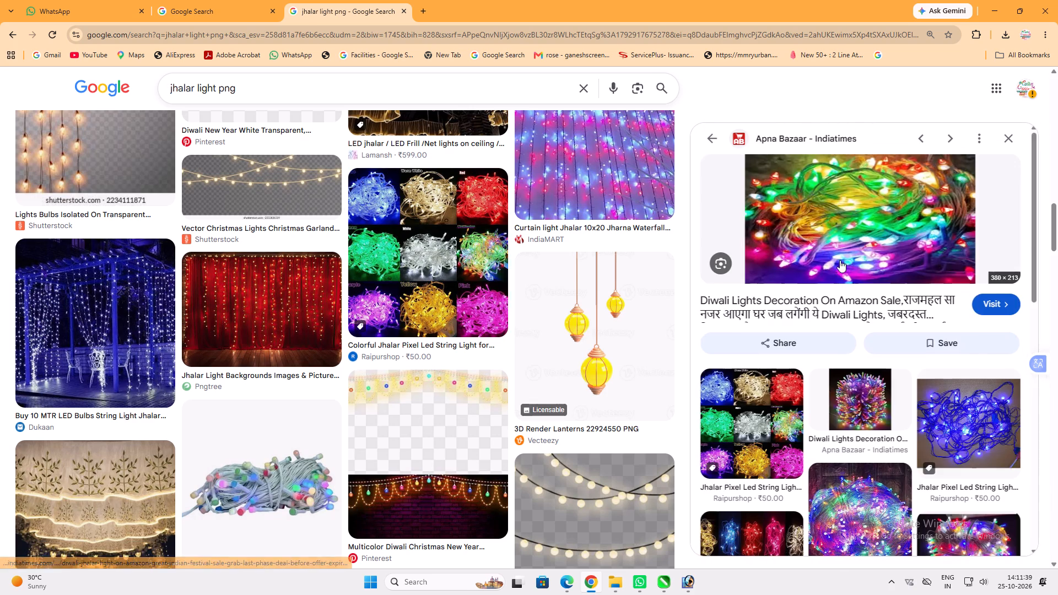
right_click(834, 240)
click(893, 407)
scroll(870, 331, down, 5)
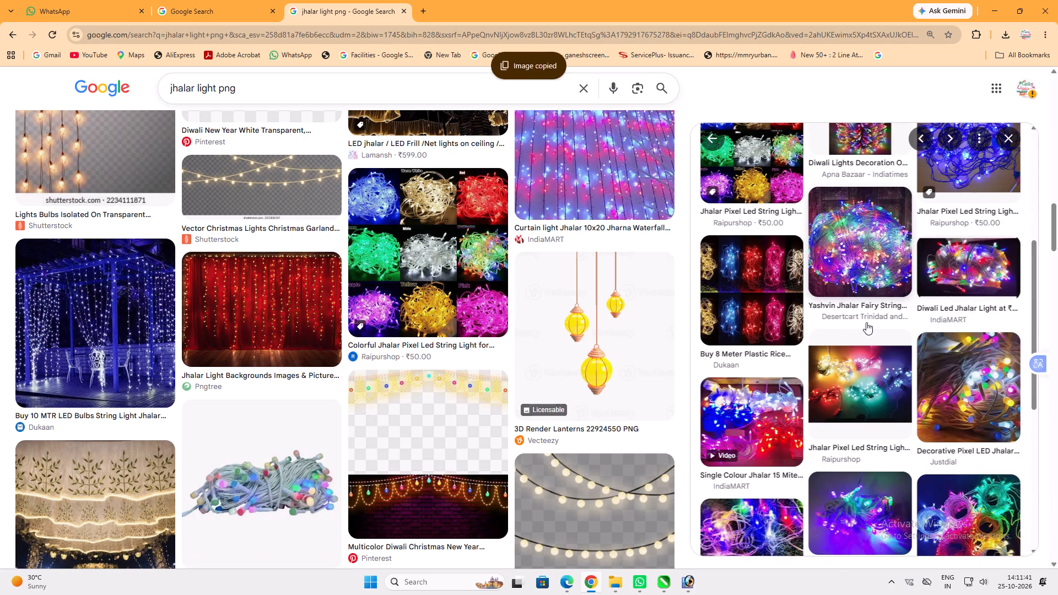
scroll(866, 320, down, 5)
scroll(338, 282, down, 6)
scroll(290, 275, down, 6)
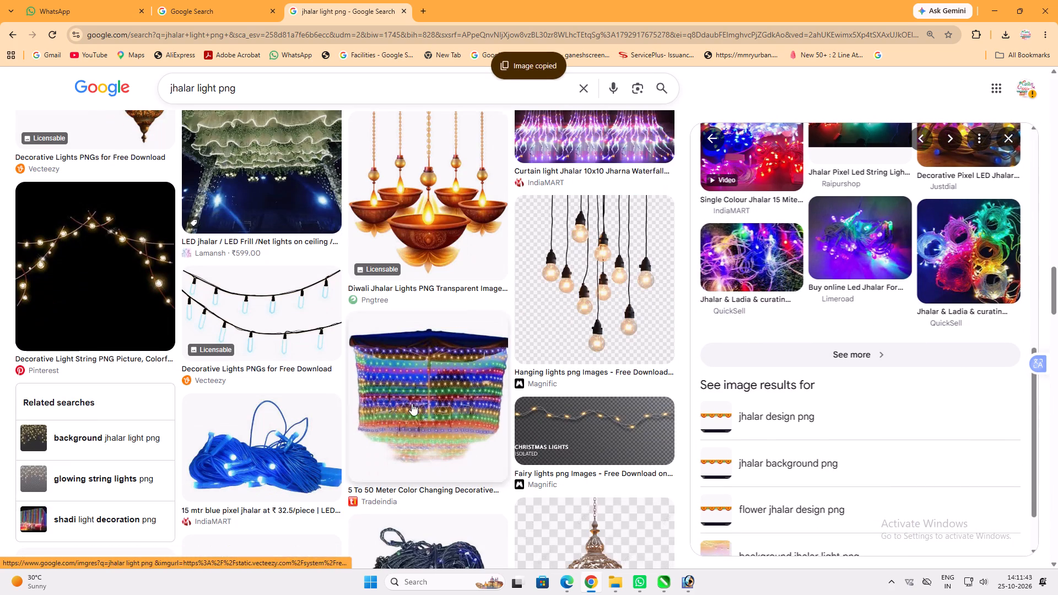
Switch to Photoshop, paste the multicolour string-lights picture beside the LED bulb and enlarge it.
click(687, 578)
key(ctrl+v)
drag(527, 313, 572, 333)
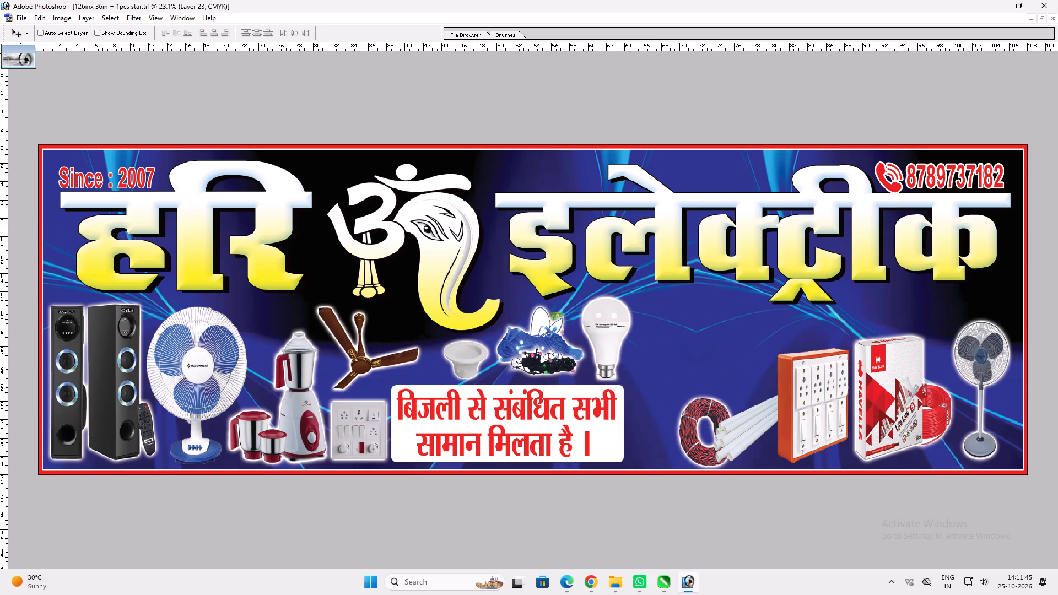
drag(572, 333, 653, 323)
key(ctrl+t)
shift+drag(682, 332, 735, 358)
key(shift+Return)
key(v)
drag(688, 347, 696, 349)
key(v)
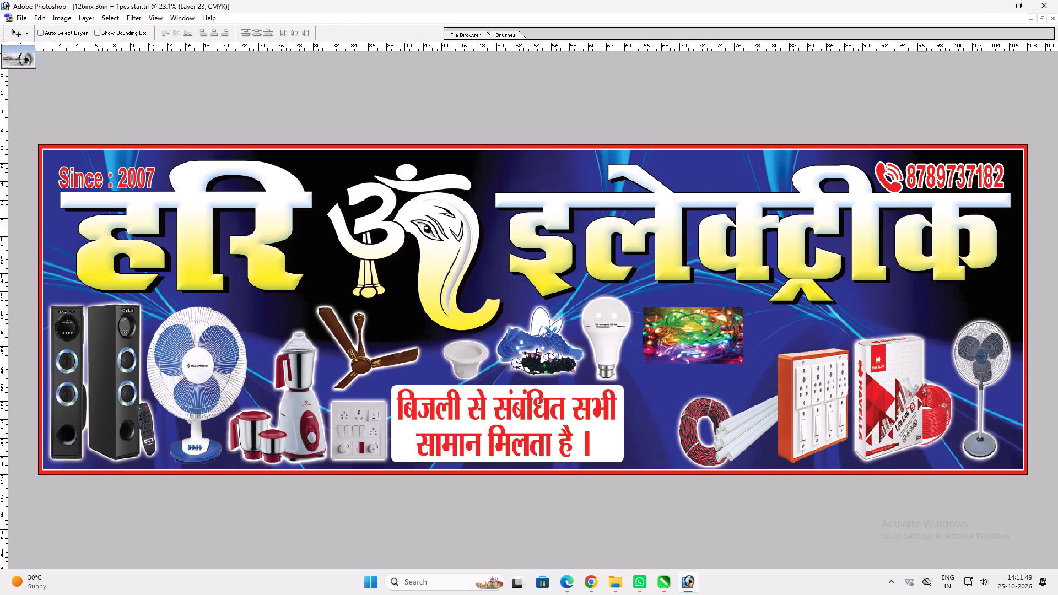
Stretch the multicolour string-lights picture slightly taller by raising its upper edge.
ctrl+click(467, 350)
ctrl+click(719, 339)
key(ctrl+t)
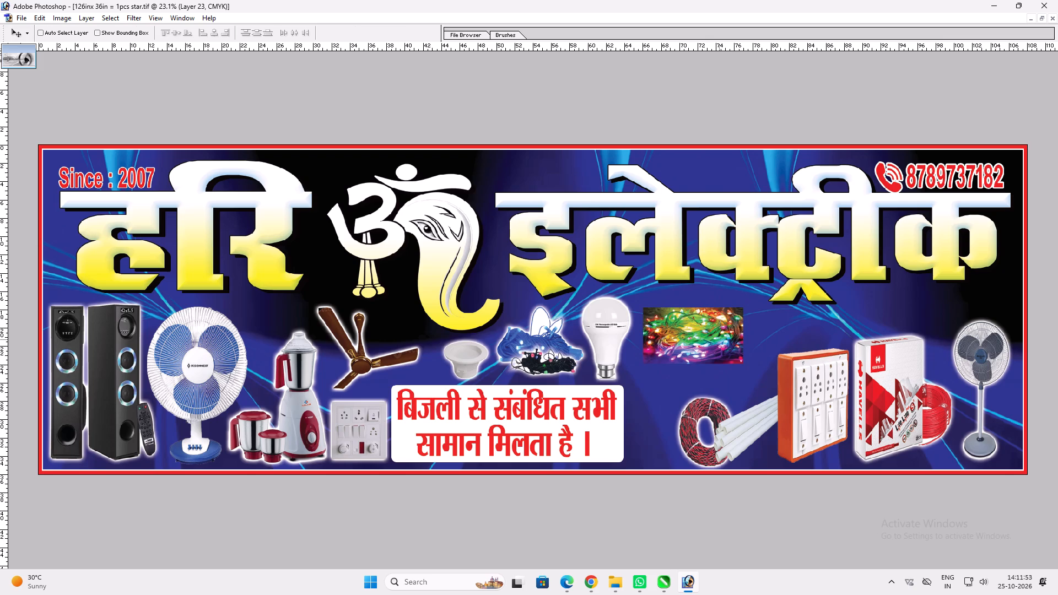
shift+click(701, 300)
shift+drag(693, 309, 693, 299)
key(shift+Return)
key(v)
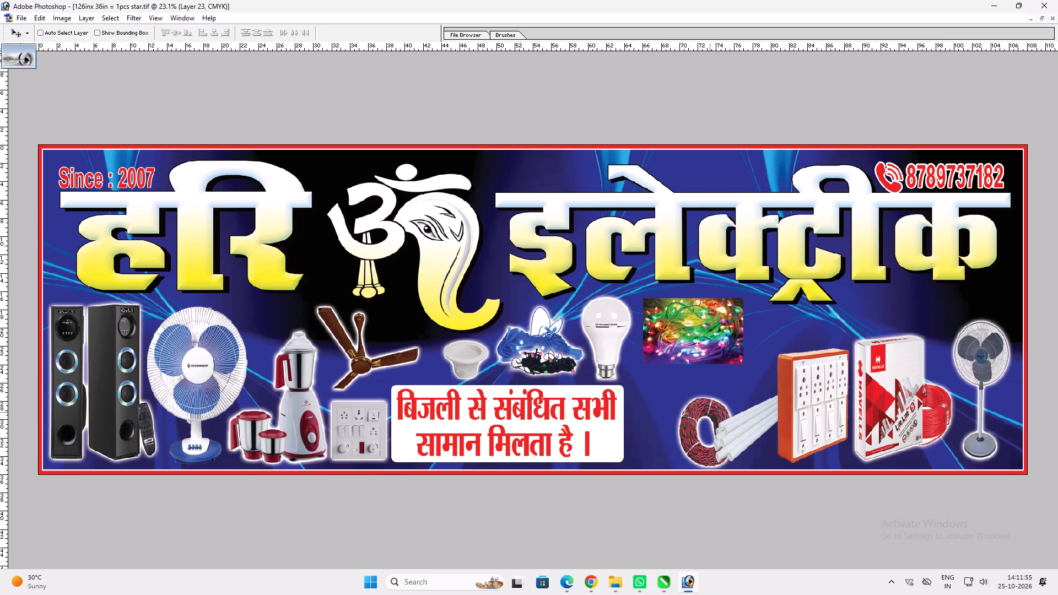
Move the red and black wire coil beside the tagline box, under the multicolour string lights, and enlarge it.
ctrl+click(710, 412)
drag(709, 408, 663, 381)
key(ctrl+t)
shift+drag(689, 437, 706, 446)
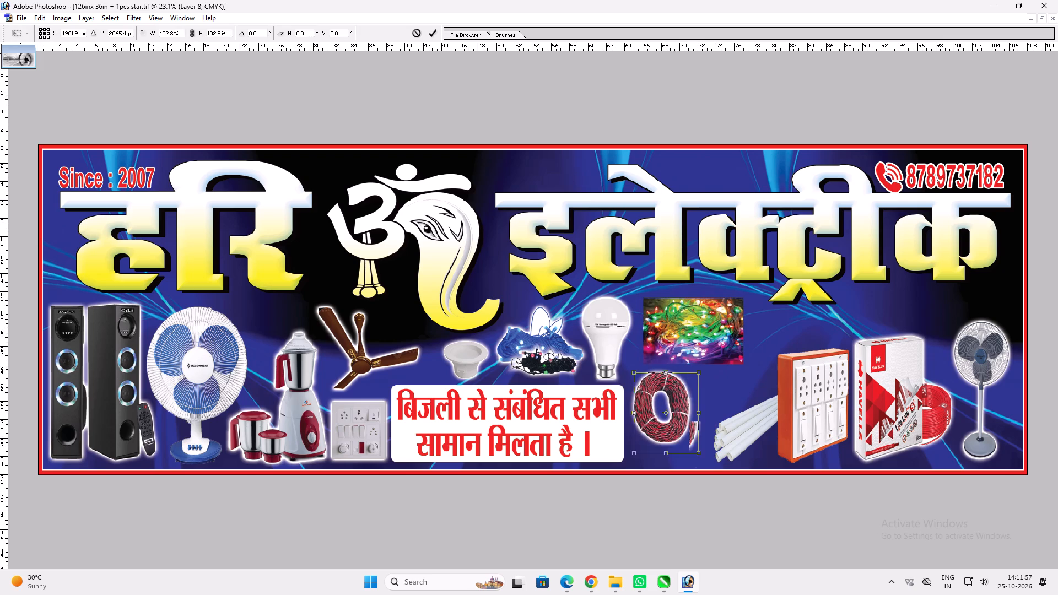
shift+drag(706, 446, 711, 447)
key(shift+Return)
click(703, 451)
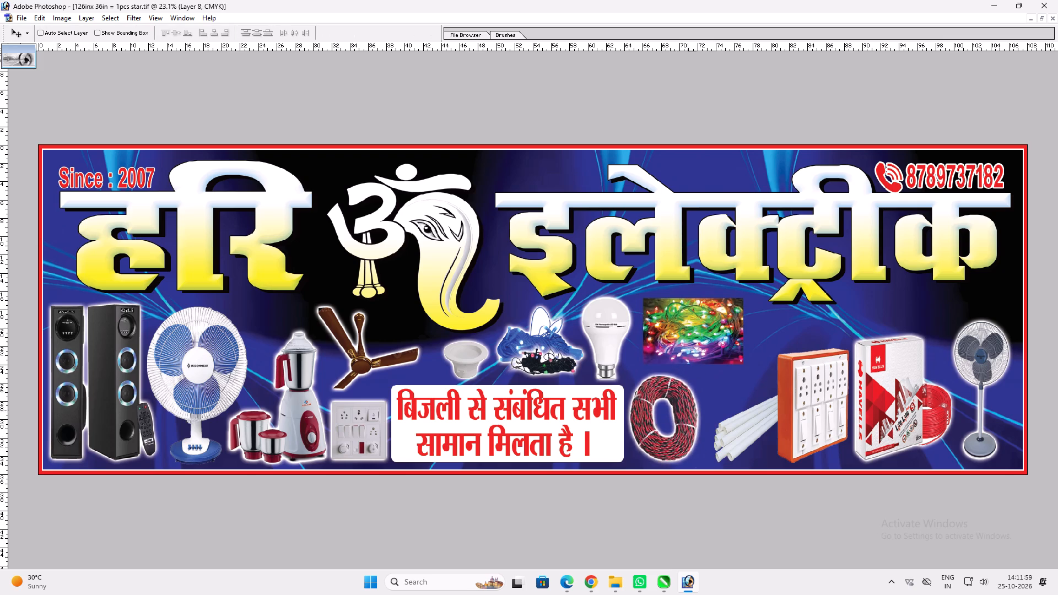
key(ctrl+t)
shift+drag(697, 377, 705, 374)
key(shift+Return)
key(v)
Move the white pipes to the banner's right edge above the pedestal fan and bring their layer to the front.
ctrl+click(771, 414)
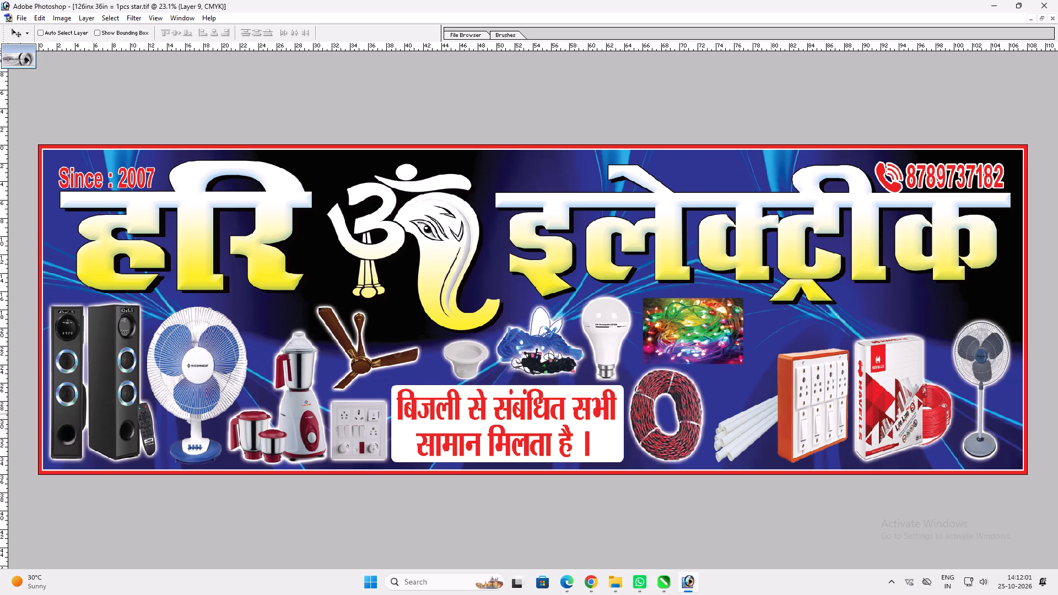
drag(769, 416, 1013, 283)
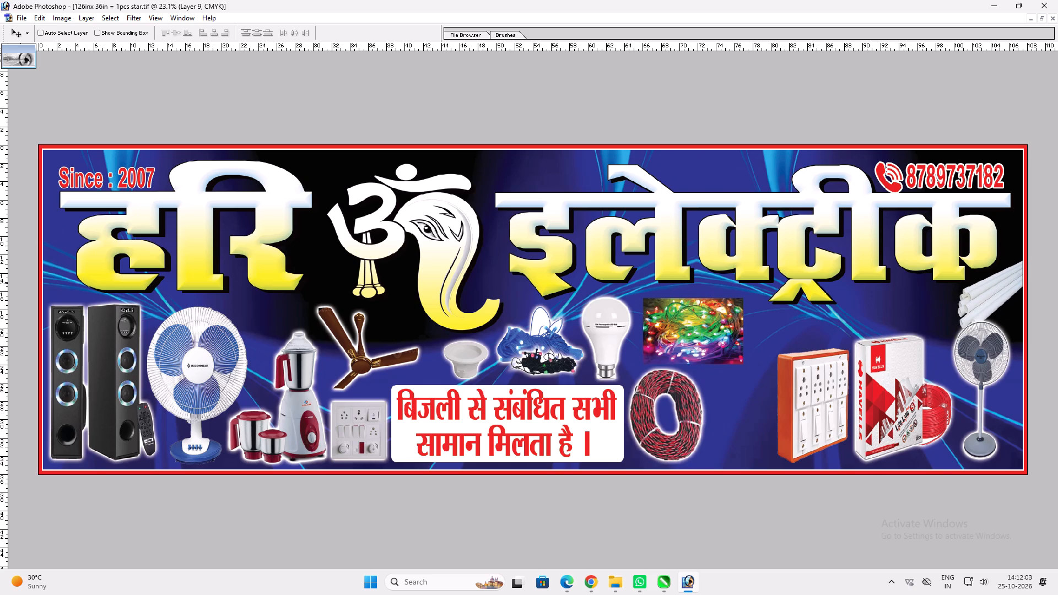
ctrl+click(1025, 228)
key(ctrl+shift+bracketright)
key(v)
ctrl+click(1010, 279)
drag(1007, 281, 1012, 271)
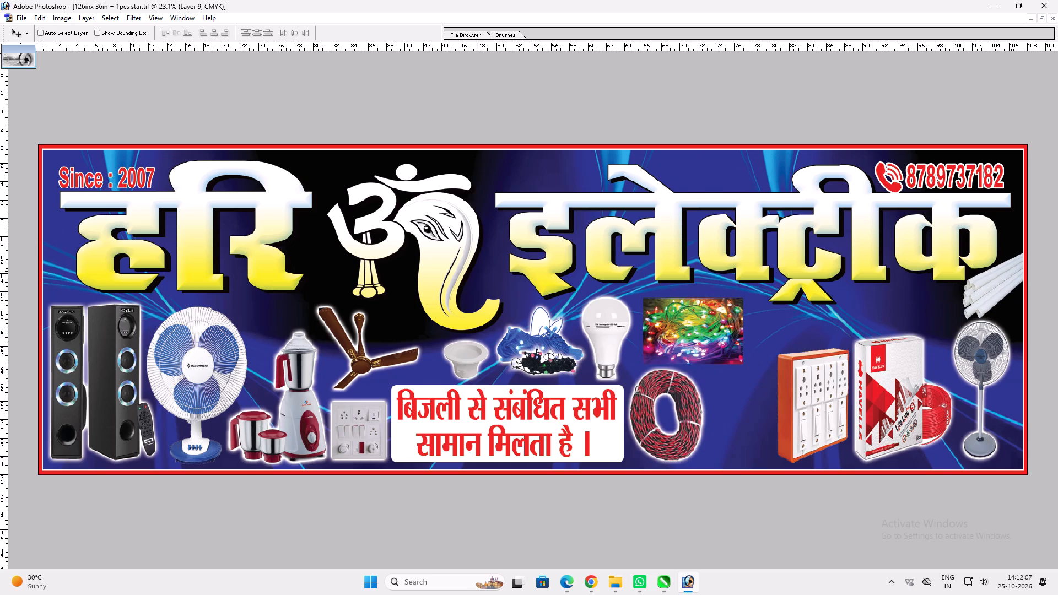
drag(1012, 271, 1014, 269)
Enlarge the white pipes and adjust their position above the pedestal fan.
key(ctrl+t)
shift+drag(962, 318, 935, 340)
key(shift+Return)
drag(945, 328, 948, 336)
key(v)
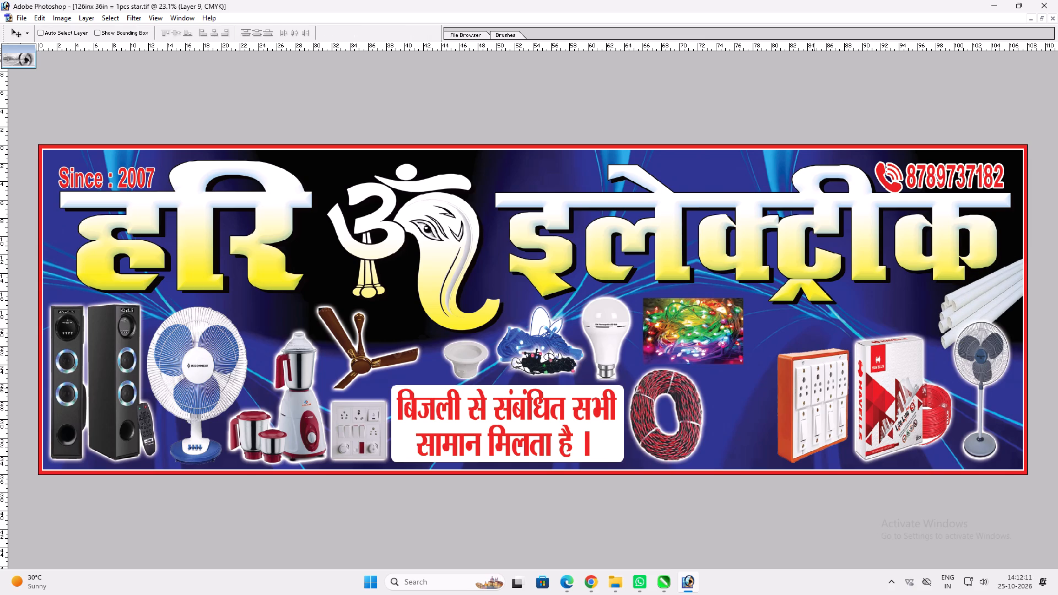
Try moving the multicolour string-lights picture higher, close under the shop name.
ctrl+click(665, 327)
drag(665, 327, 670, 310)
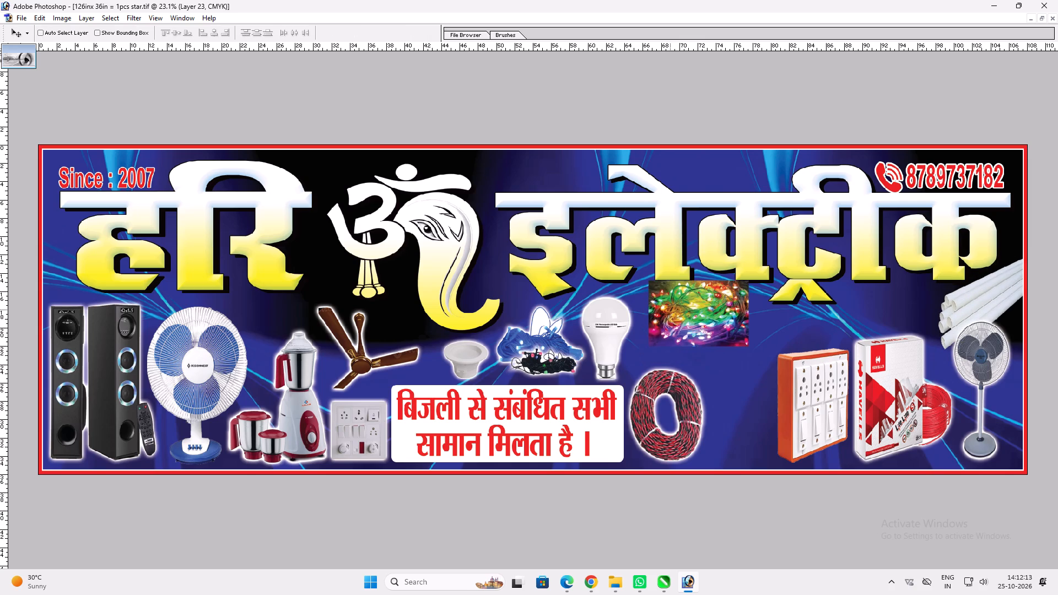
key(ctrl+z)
Delete the blue string lights and the black string lights between the white light fixture and the LED bulb.
ctrl+click(553, 337)
drag(553, 335, 552, 305)
key(ctrl+z)
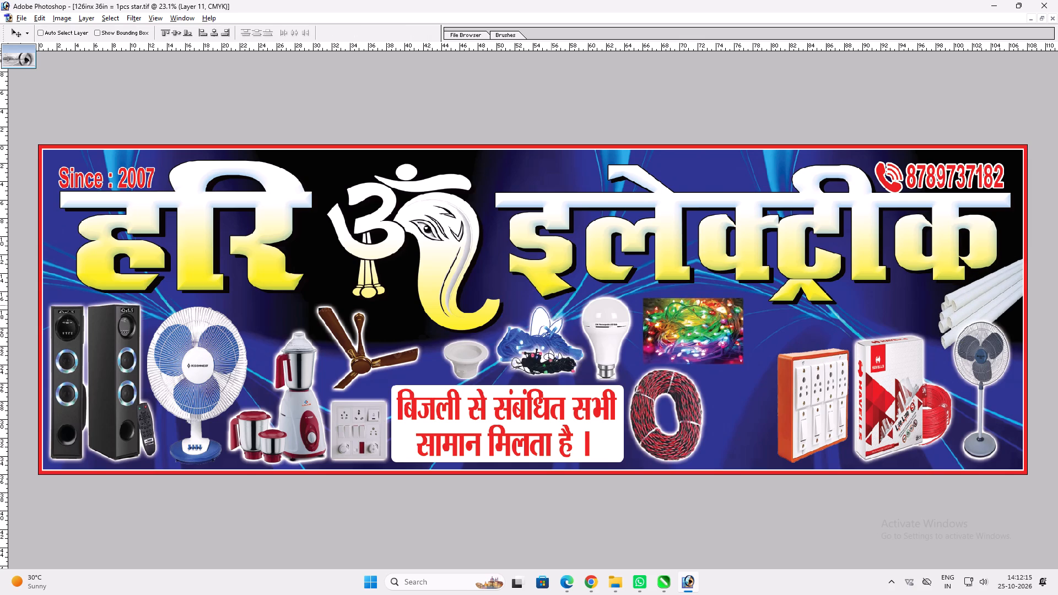
key(alt+l)
key(alt+l)
key(alt+l)
ctrl+double_click(557, 361)
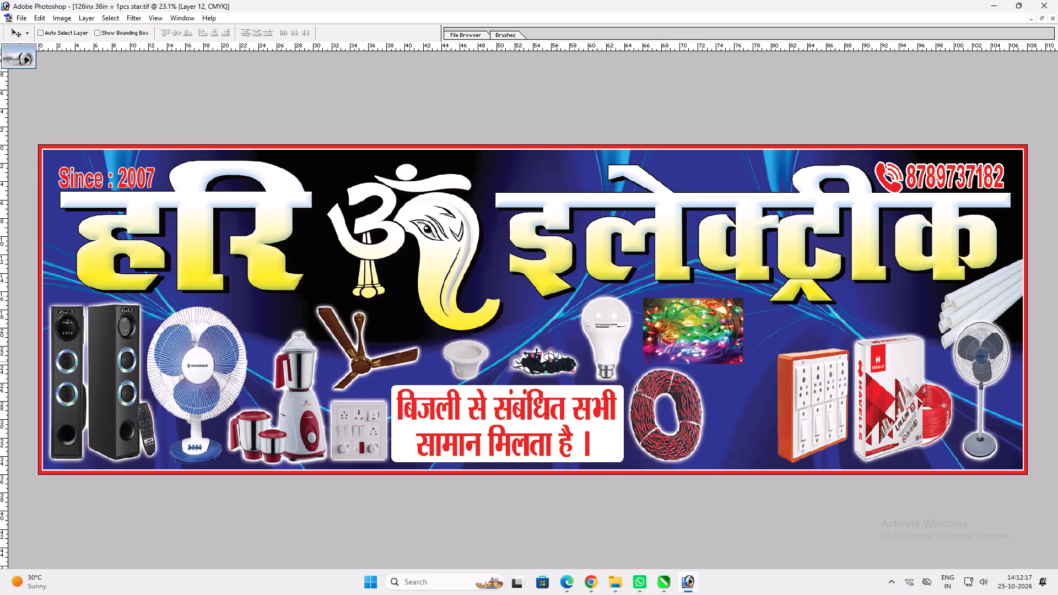
key(alt+l)
key(alt+l)
key(alt+l)
Move the LED bulb beside the white round light fixture above the tagline box and shrink it slightly.
ctrl+click(604, 342)
drag(604, 340, 538, 339)
key(ctrl+t)
shift+drag(563, 301, 542, 309)
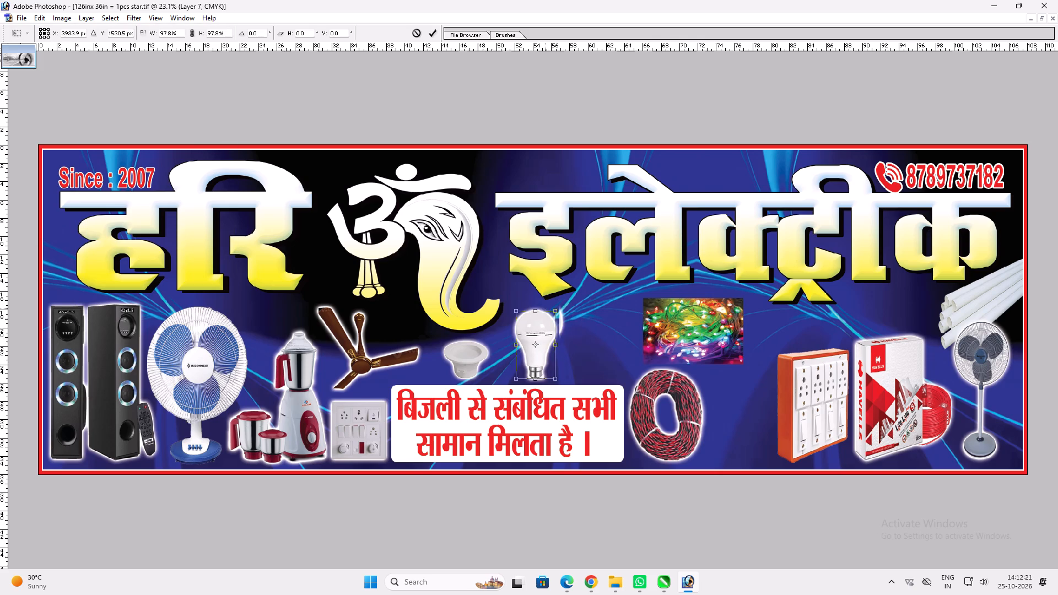
shift+drag(542, 309, 542, 310)
key(shift+Return)
key(v)
drag(550, 338, 538, 341)
Move the multicolour string-lights picture beside the LED bulb above the tagline box and stretch its height to 103.3%.
ctrl+click(693, 328)
drag(693, 328, 641, 337)
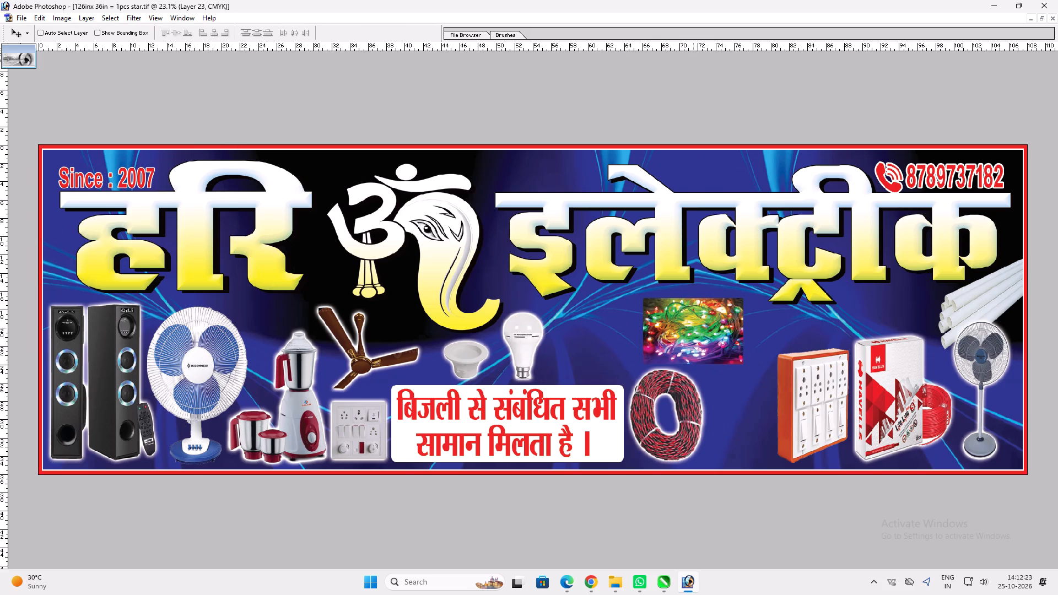
drag(641, 337, 600, 343)
key(ctrl+t)
click(597, 311)
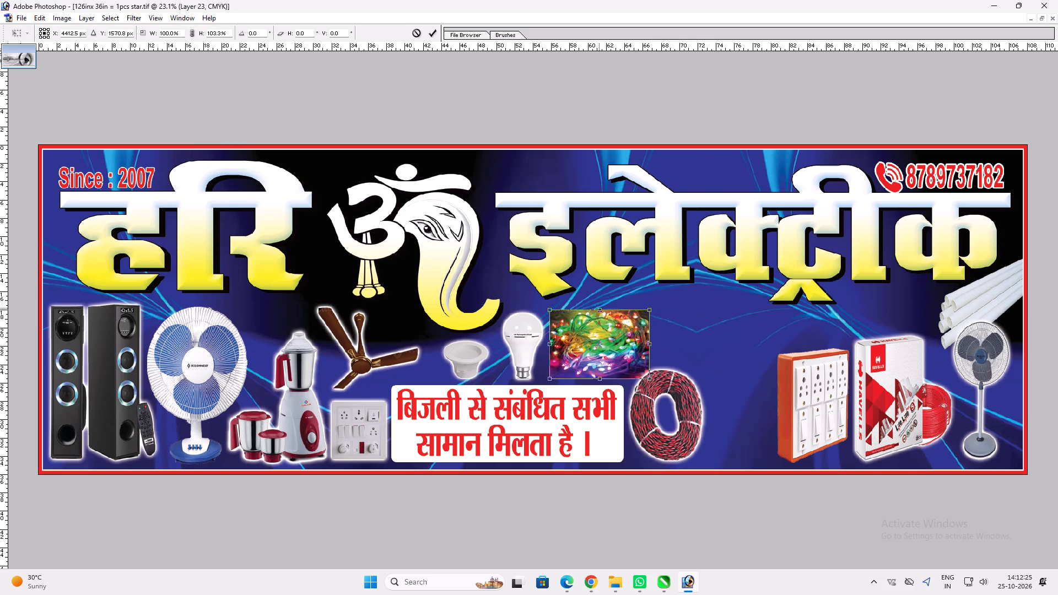
key(shift+Return)
key(v)
Switch to Chrome and search Google Images for "led Tv png".
click(595, 580)
click(296, 89)
key(ctrl+a)
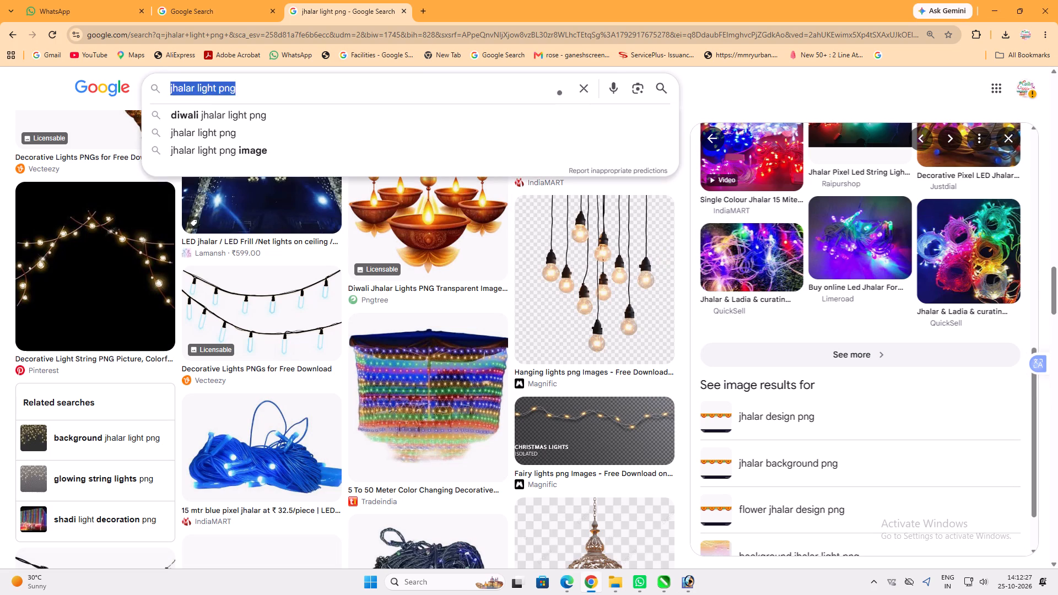
text(ke)
key(BackSpace)
key(BackSpace)
text(lerd)
key(BackSpace)
key(BackSpace)
text(d Tv png)
key(space)
key(Return)
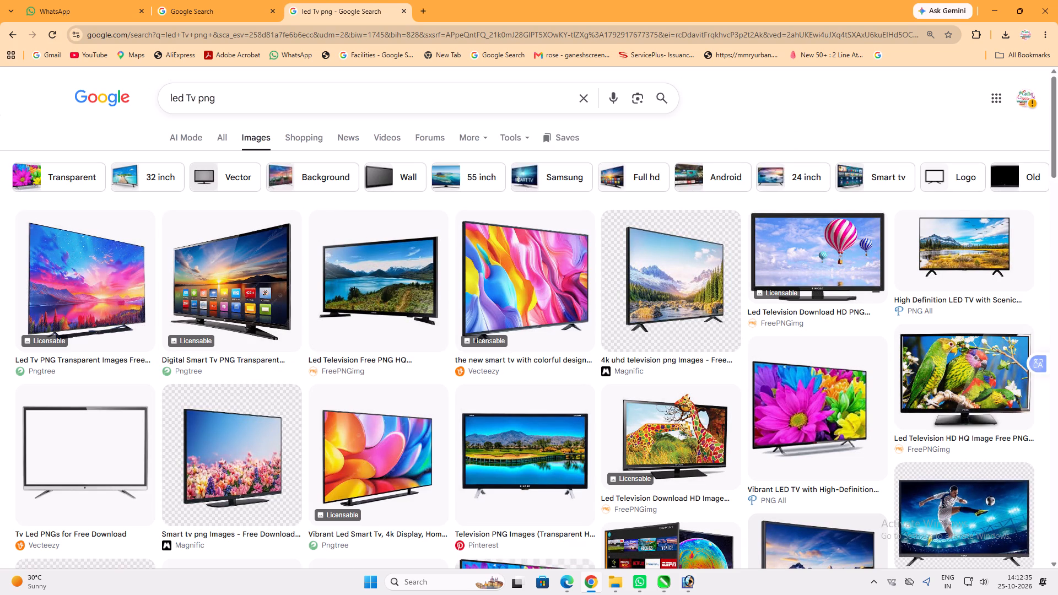
Change the image search to "led tube light png".
drag(195, 101, 186, 104)
text(tubile)
key(BackSpace)
key(BackSpace)
key(space)
text(light)
key(Return)
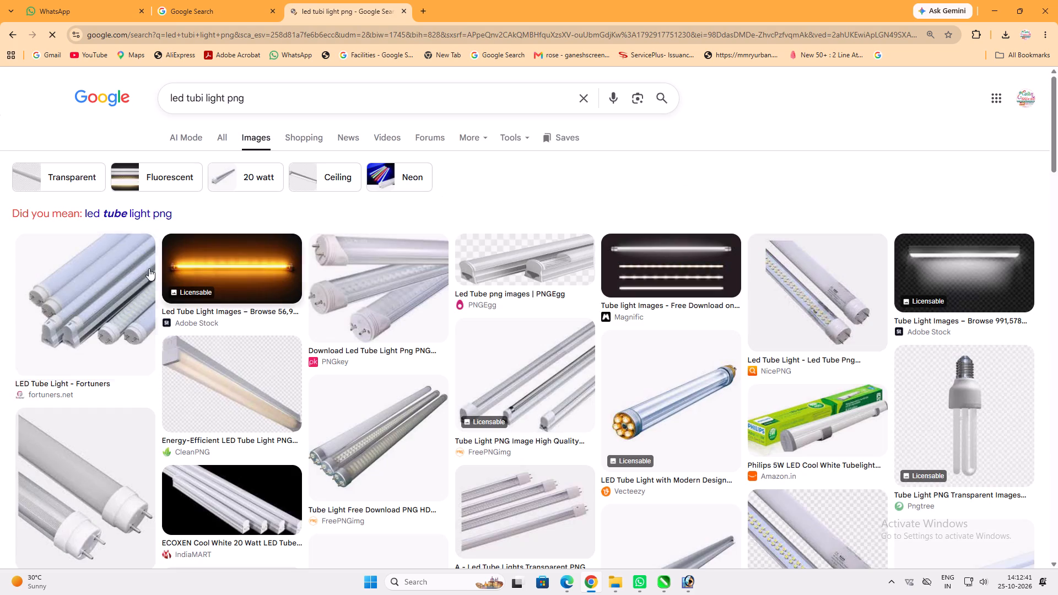
click(120, 212)
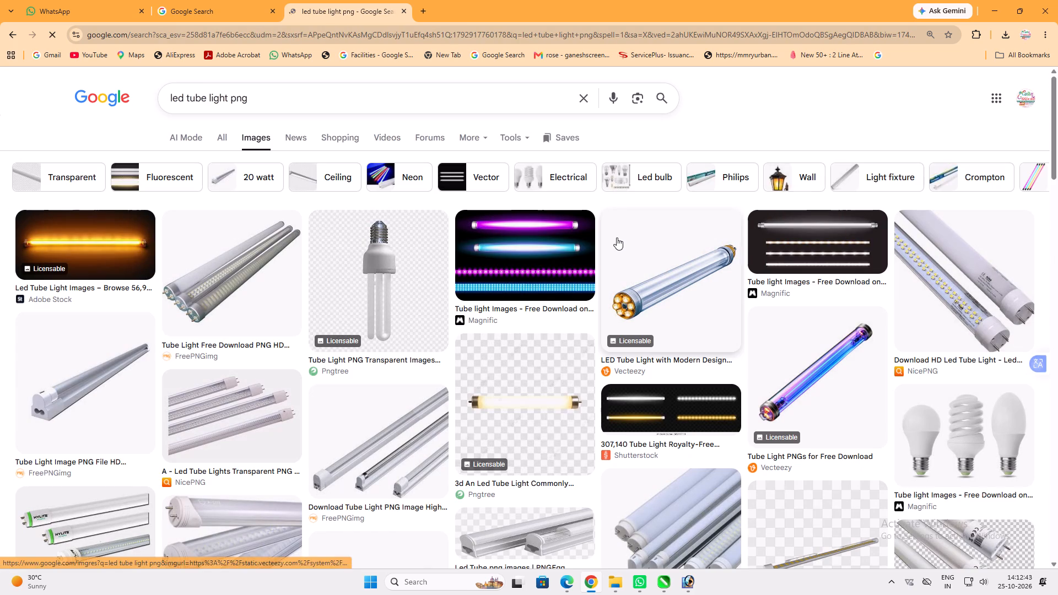
Save the fortuners.net LED tube light picture from the earlier "led tubi light png" results and open it in Photoshop.
click(13, 37)
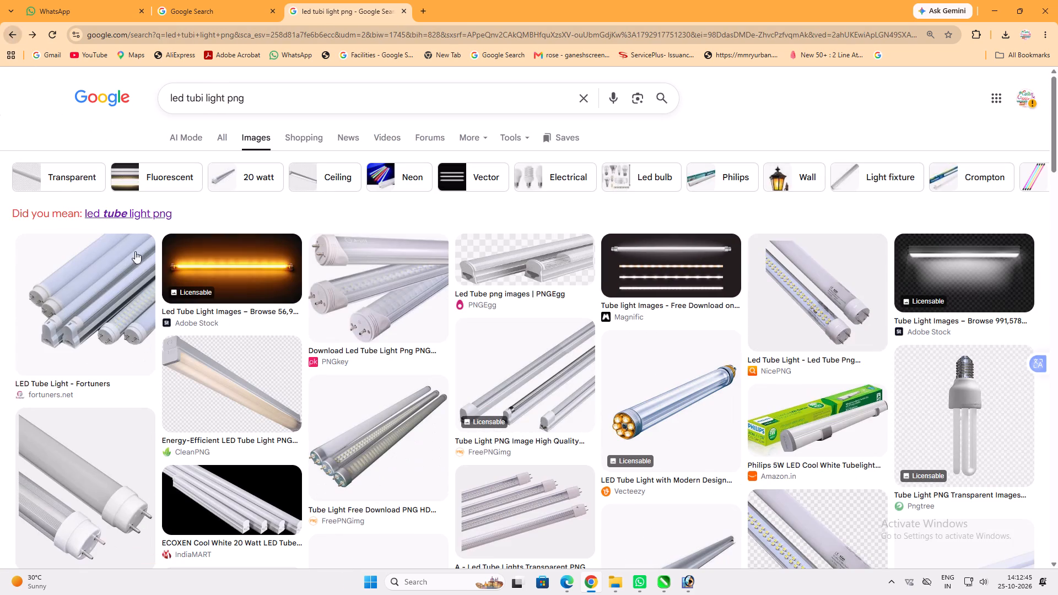
click(73, 289)
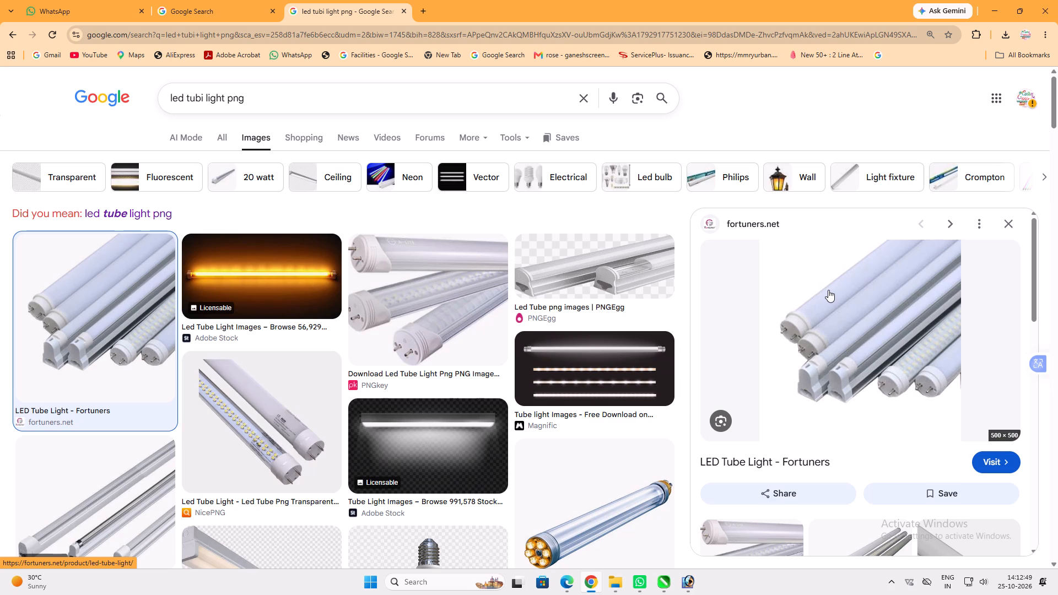
right_click(828, 290)
click(903, 441)
key(Return)
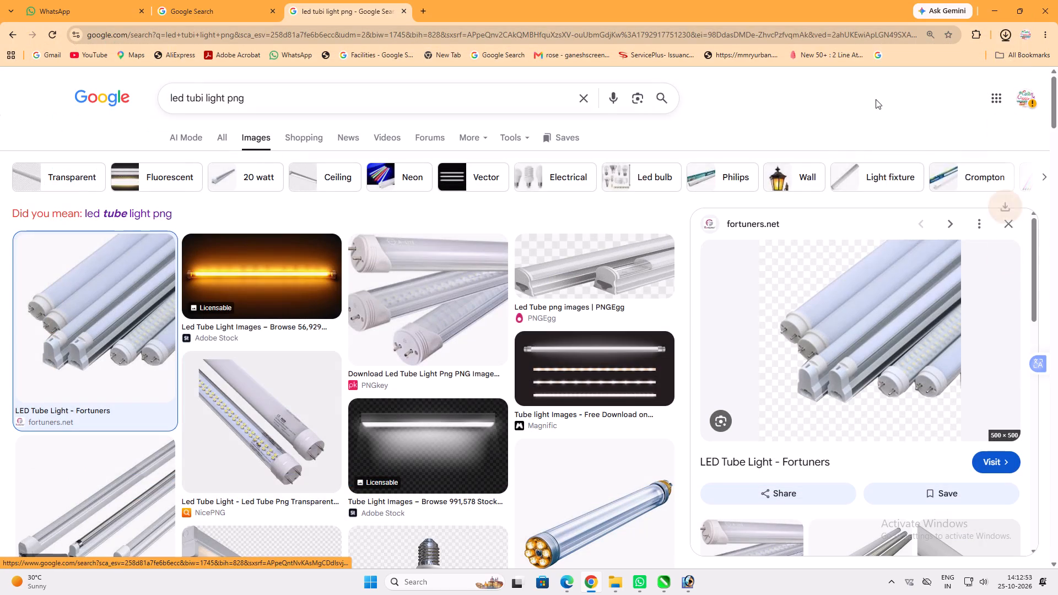
drag(860, 67, 591, 336)
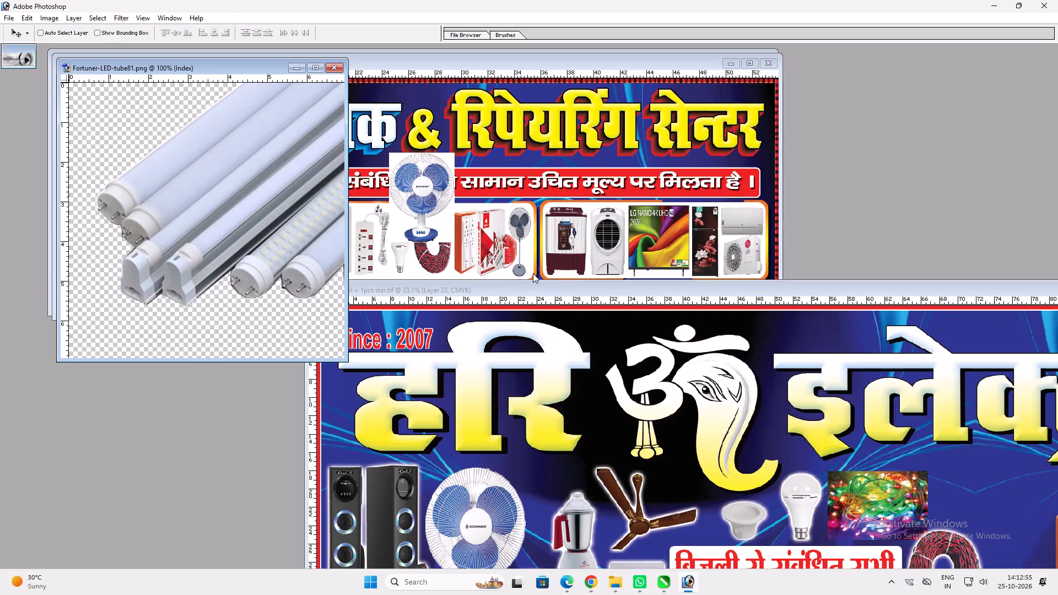
Cut the whole LED tube light picture, paste it into the हरि ॐ इलेक्ट्रीक banner and maximise the banner's window.
key(v)
drag(226, 215, 582, 418)
key(v)
key(ctrl+a)
key(ctrl+x)
ctrl+click(599, 372)
key(ctrl+v)
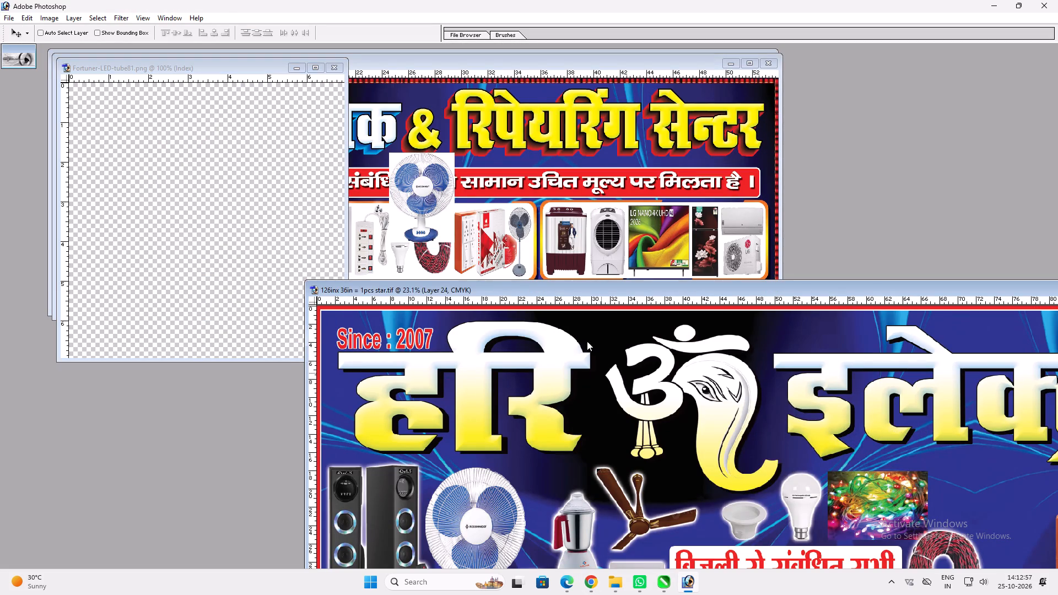
key(v)
click(548, 284)
triple_click(540, 291)
key(v)
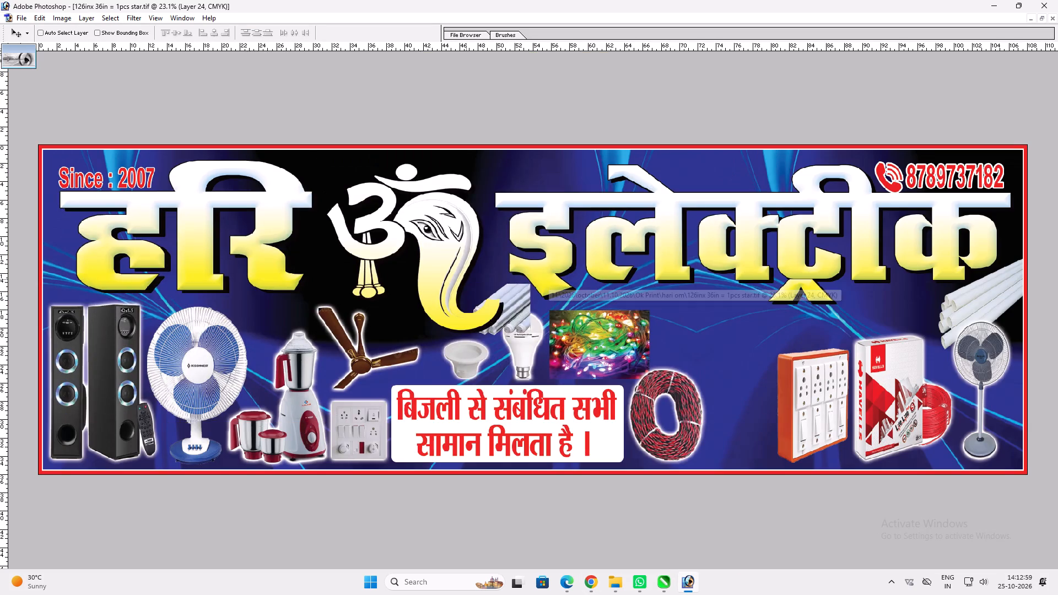
Move the pasted tube lights to the banner's far right end near the pedestal fan and raise their layer one level.
drag(433, 275, 991, 323)
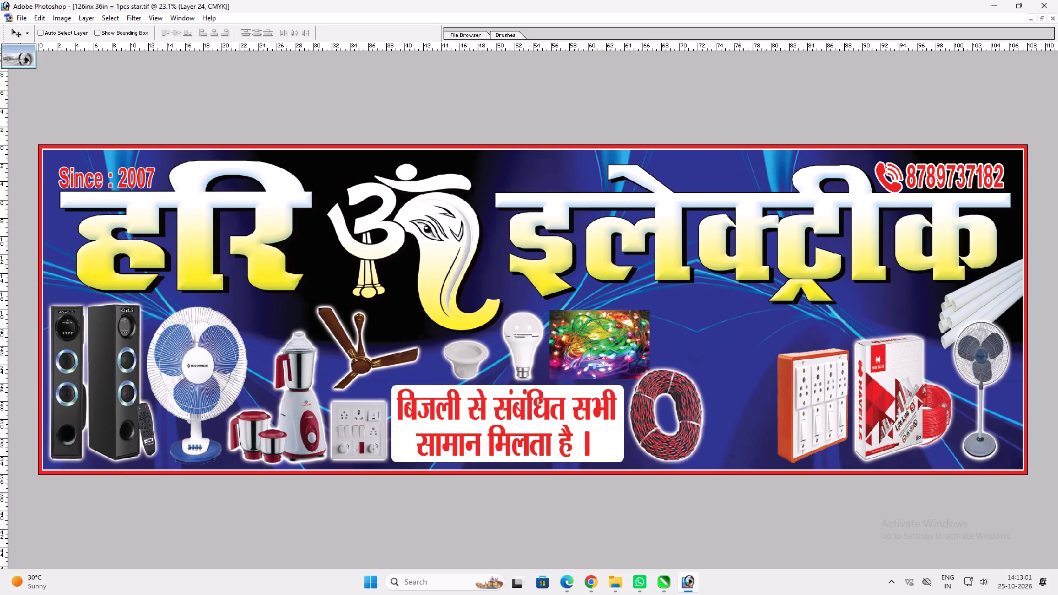
drag(991, 323, 970, 299)
key(ctrl+bracketright)
key(v)
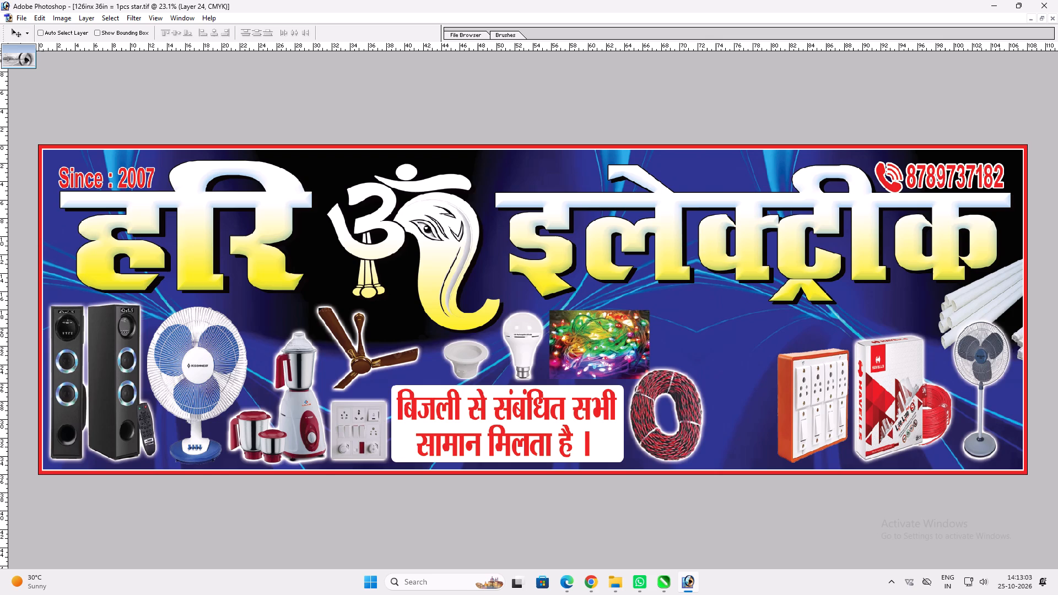
drag(984, 353, 940, 341)
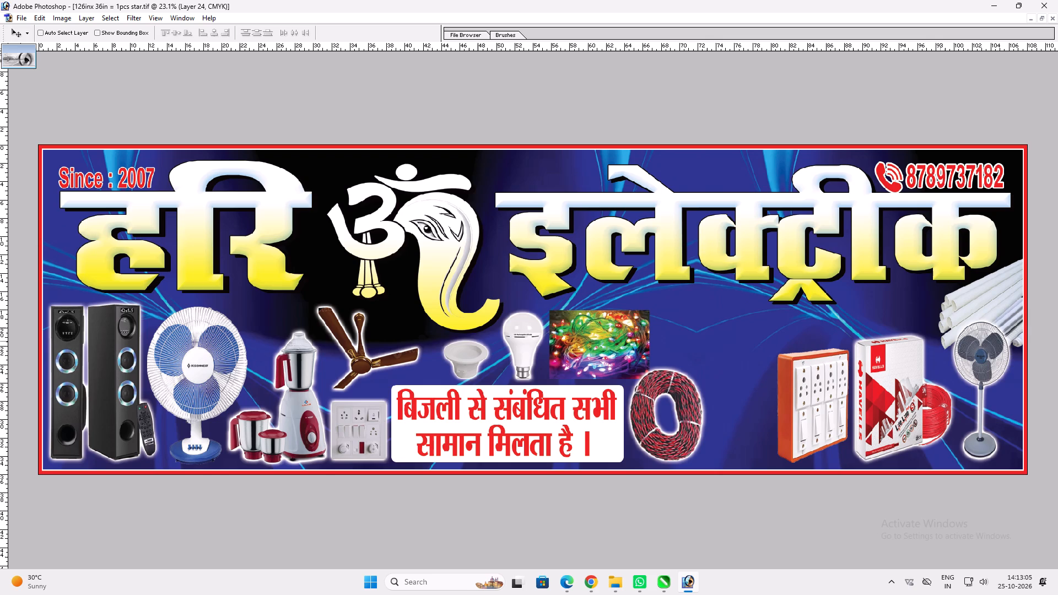
Enlarge the tube lights to more than twice their size so they fill the banner's lower right corner behind the pedestal fan.
key(ctrl+t)
shift+drag(974, 353, 908, 469)
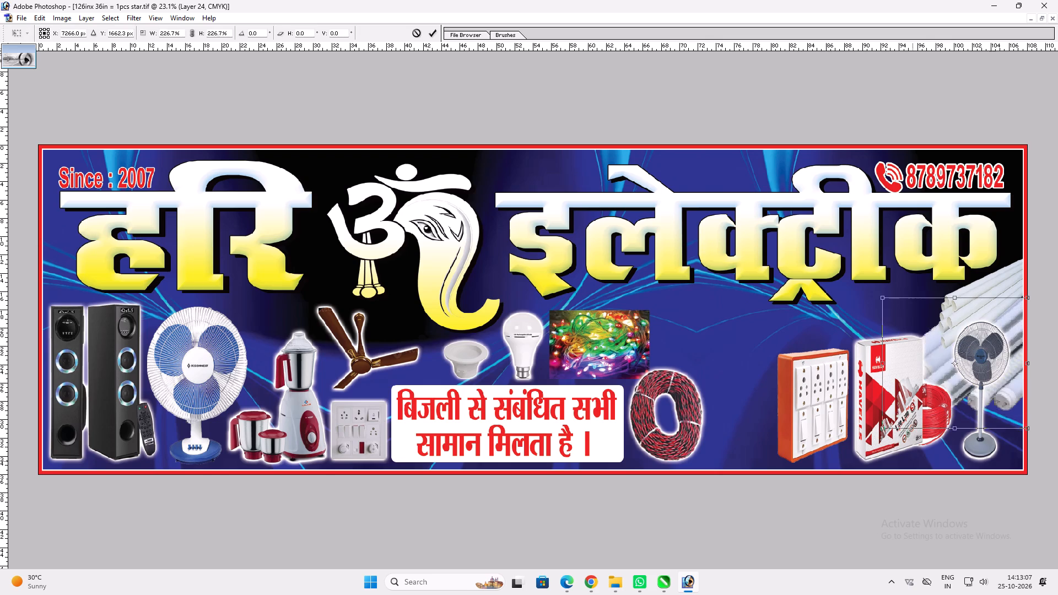
shift+drag(908, 469, 893, 490)
key(shift+Return)
key(v)
drag(917, 433, 915, 443)
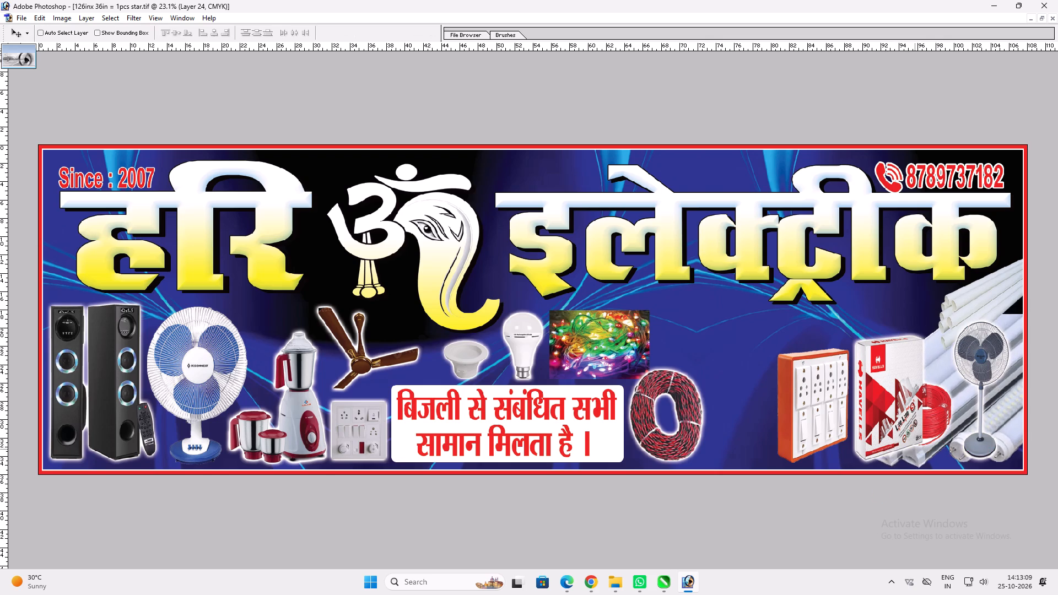
drag(915, 443, 925, 427)
key(ctrl+t)
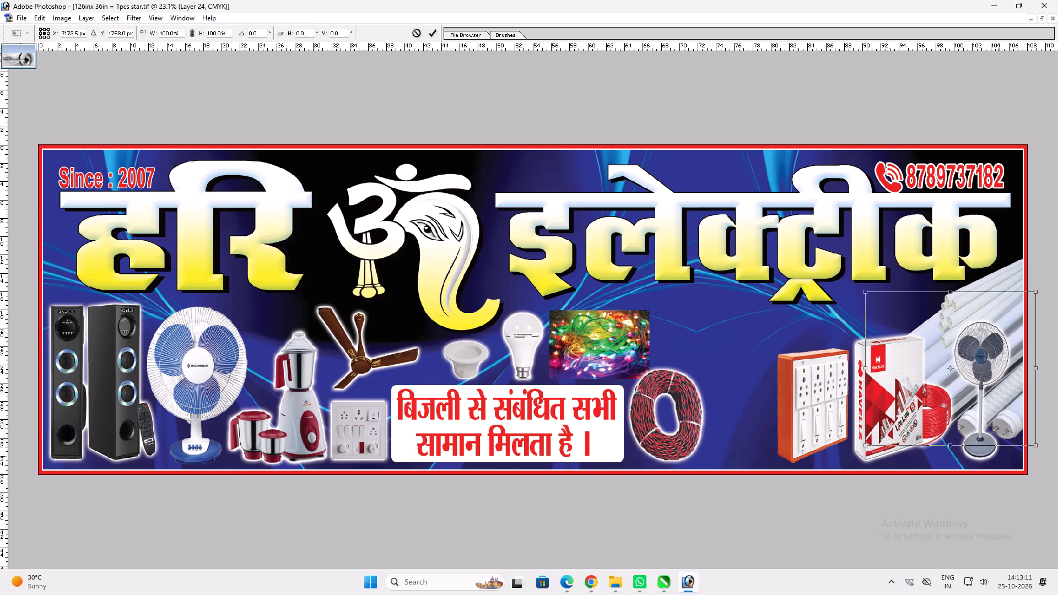
shift+drag(990, 446, 984, 459)
key(shift+Return)
key(v)
Move the orange switchboard between the red-black wire coil and the Havells box and enlarge it.
ctrl+click(830, 409)
drag(833, 409, 785, 412)
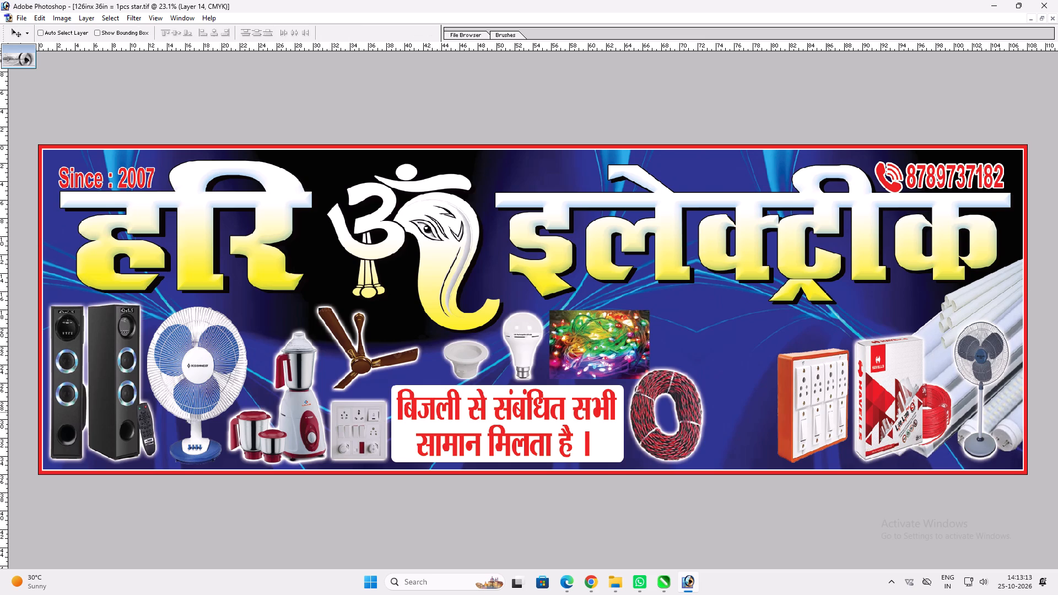
drag(785, 412, 757, 411)
key(ctrl+t)
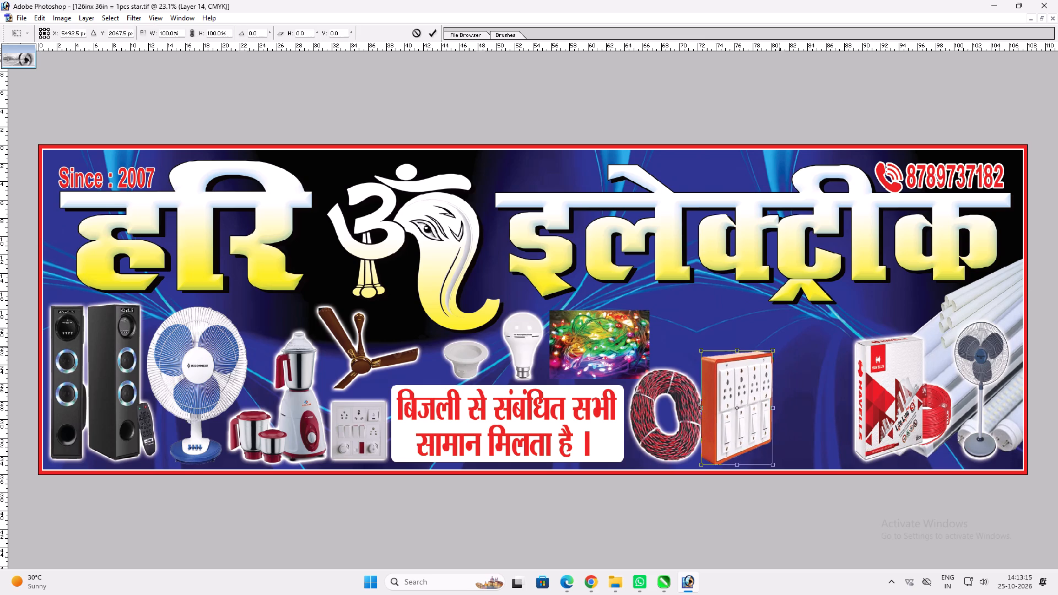
shift+drag(776, 353, 806, 310)
shift+drag(779, 309, 776, 321)
key(shift+Return)
key(v)
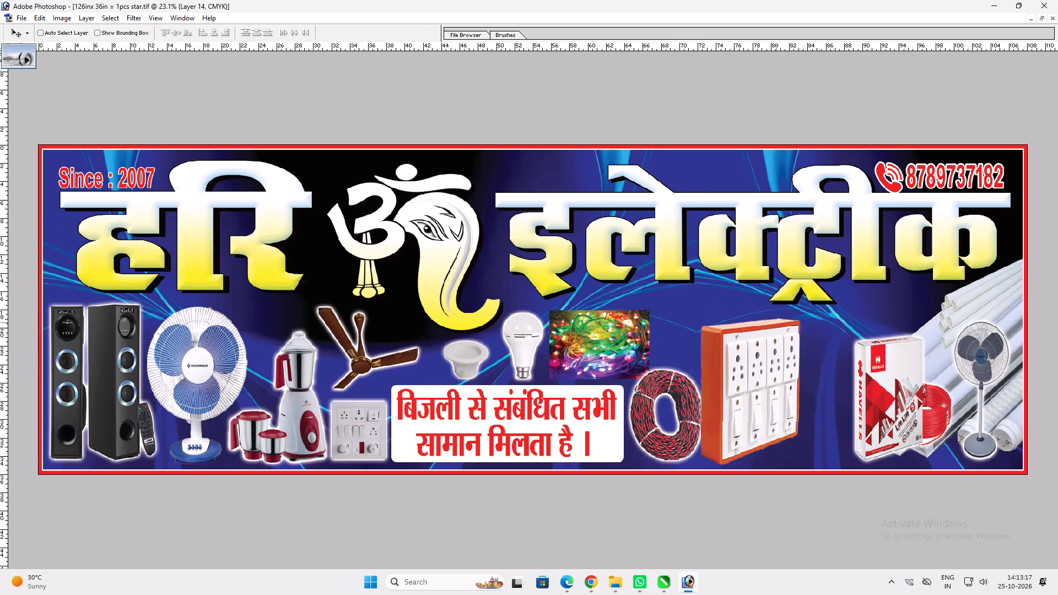
shift+drag(762, 376, 779, 376)
key(ctrl+t)
shift+drag(794, 323, 792, 329)
key(shift+Return)
key(v)
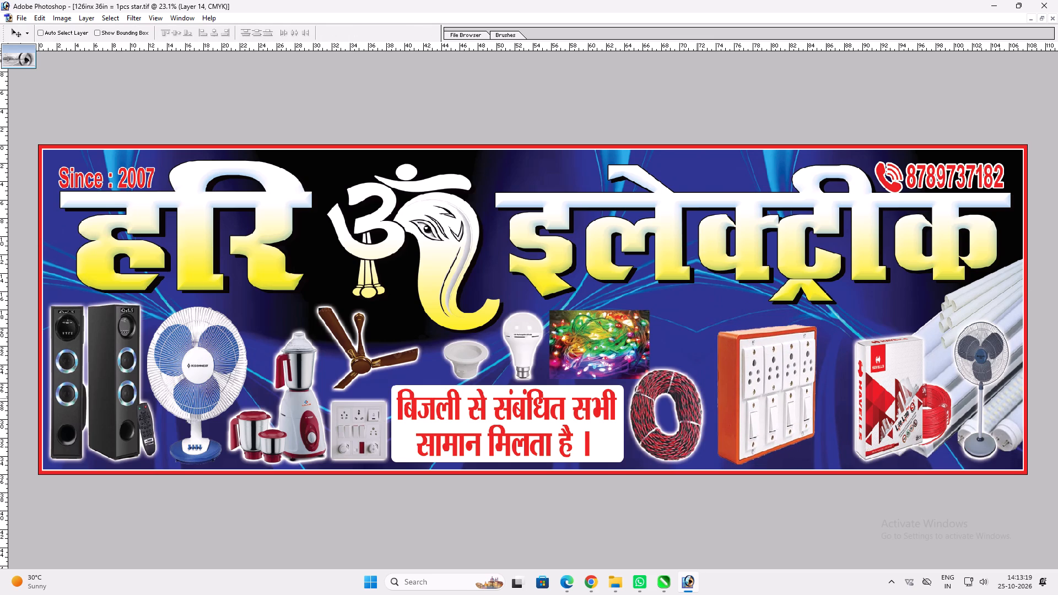
Reduce the height of the red-black wire coil beside the tagline box slightly.
ctrl+click(697, 398)
key(ctrl+t)
shift+drag(652, 367, 652, 379)
key(shift+Return)
key(v)
Move the string-lights picture up beside the LED bulb and widen it to about 131%.
ctrl+click(629, 349)
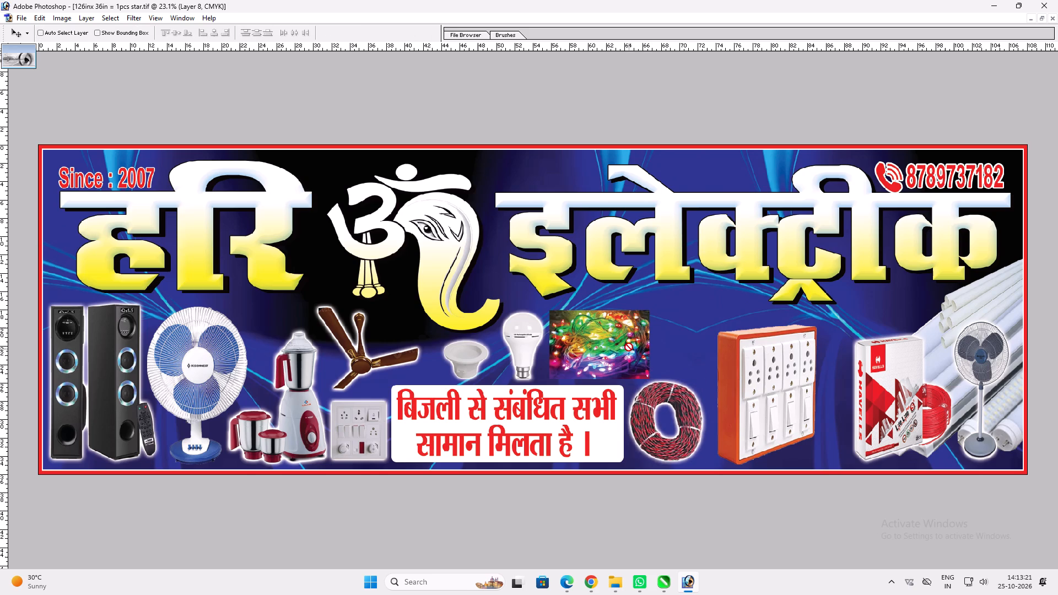
drag(630, 344, 649, 336)
key(ctrl+t)
shift+drag(665, 329, 697, 324)
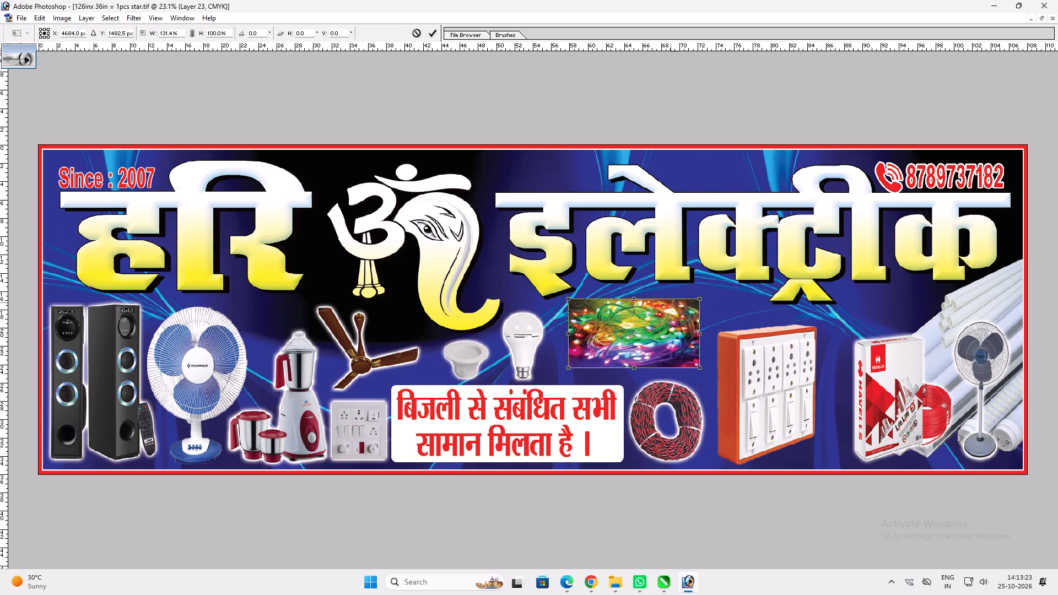
alt+shift+click(670, 301)
key(shift+Return)
key(v)
key(ctrl+t)
ctrl+drag(641, 294, 636, 298)
key(shift+Return)
key(v)
Place the Havells wire box right beside the orange switchboard and enlarge it to about 127% width and 112% height.
ctrl+click(882, 371)
drag(882, 371, 845, 344)
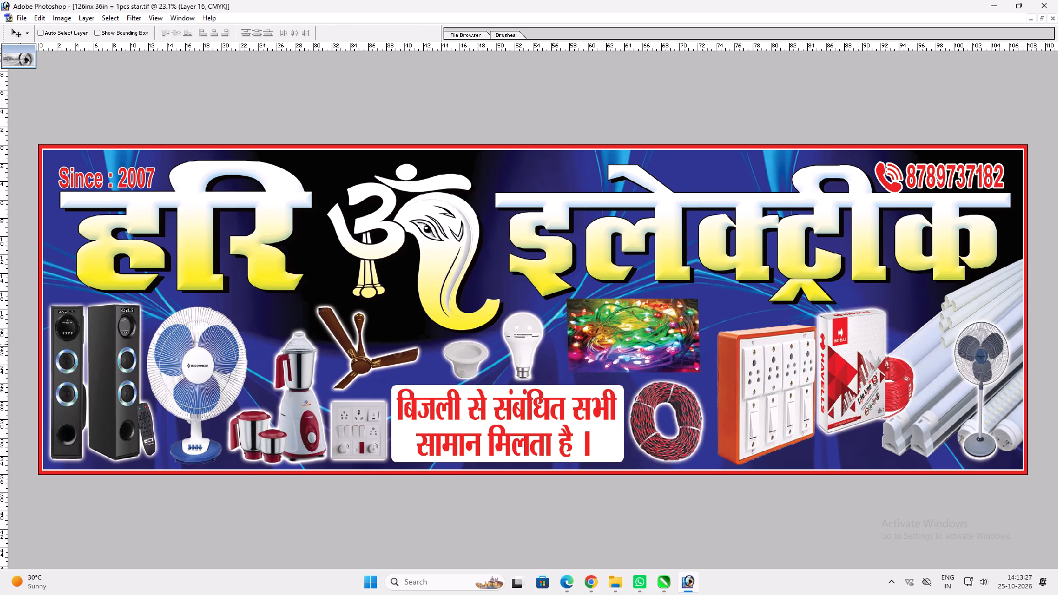
drag(845, 344, 847, 347)
key(ctrl+t)
shift+drag(920, 436, 946, 444)
shift+click(928, 408)
shift+drag(935, 405, 947, 402)
shift+drag(879, 315, 878, 324)
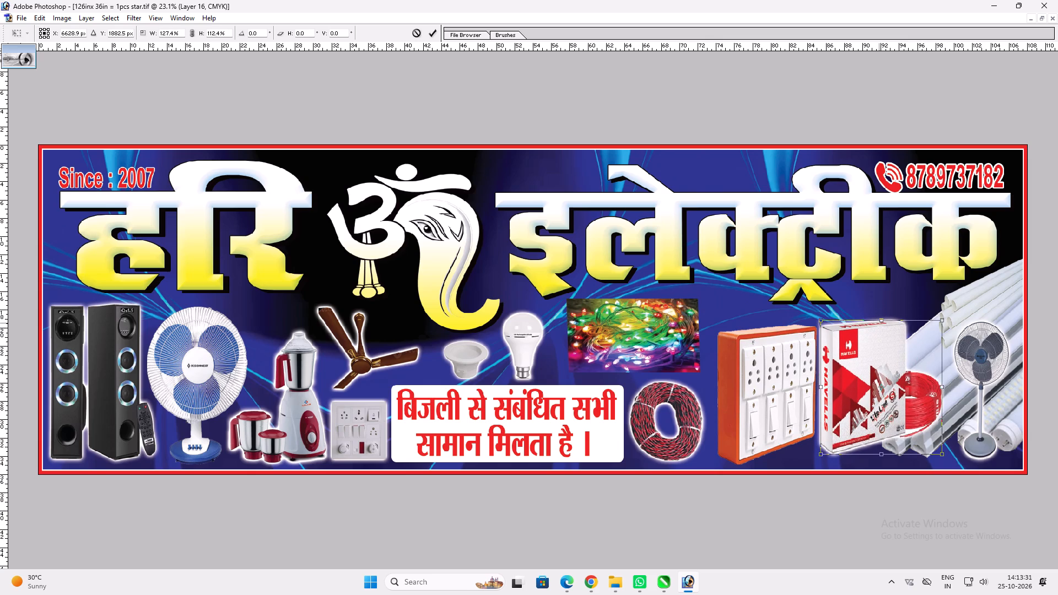
shift+drag(878, 324, 876, 326)
key(shift+Return)
Shrink the red-black wire coil beside the tagline box.
ctrl+click(685, 397)
key(ctrl+t)
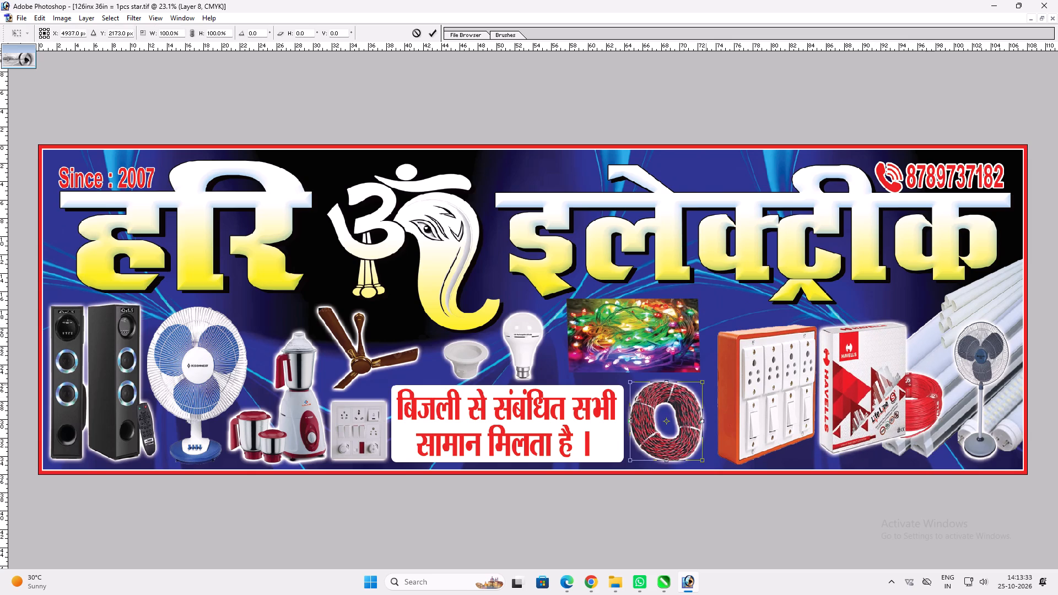
shift+drag(705, 384, 685, 392)
key(shift+Return)
Shrink the orange switchboard, move it close to the wire coil and narrow it to about 88.5% width.
ctrl+click(731, 397)
key(ctrl+t)
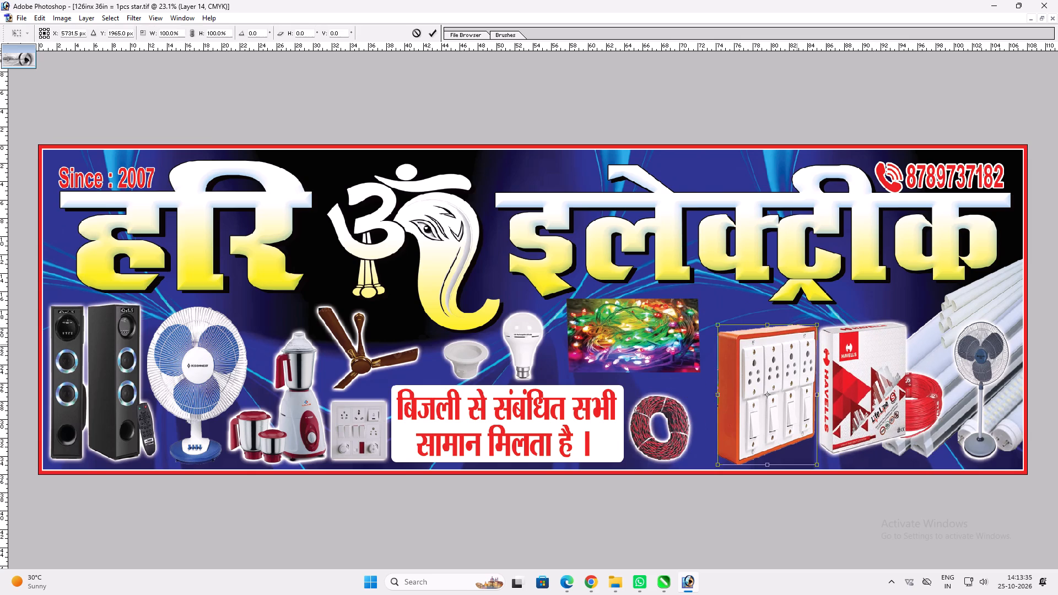
shift+drag(816, 330, 776, 376)
alt+shift+drag(782, 393, 789, 391)
key(shift+Return)
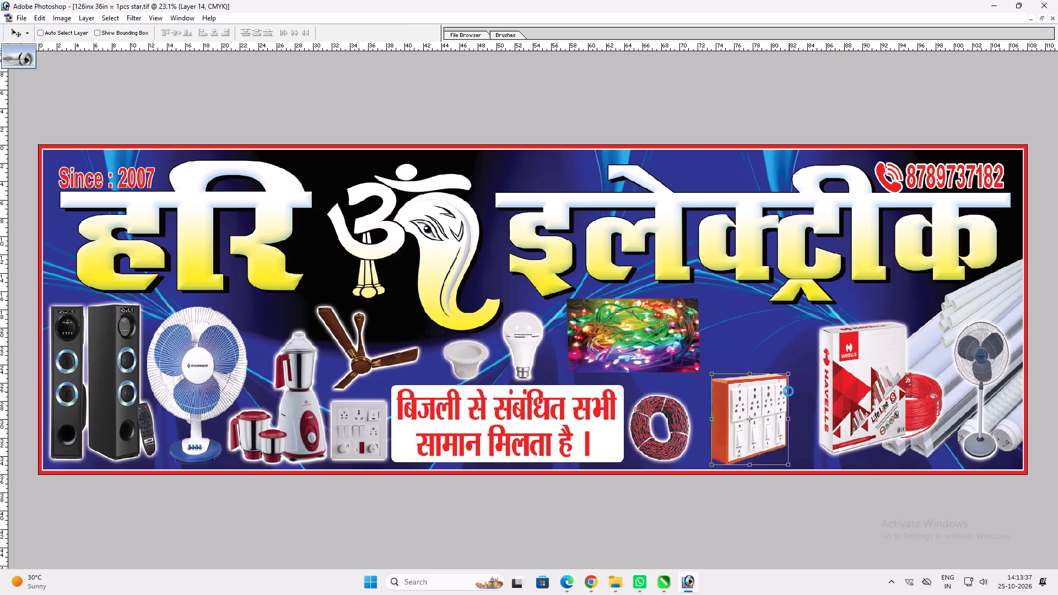
shift+drag(771, 398, 758, 402)
key(ctrl+t)
ctrl+drag(772, 394, 763, 395)
key(shift+Return)
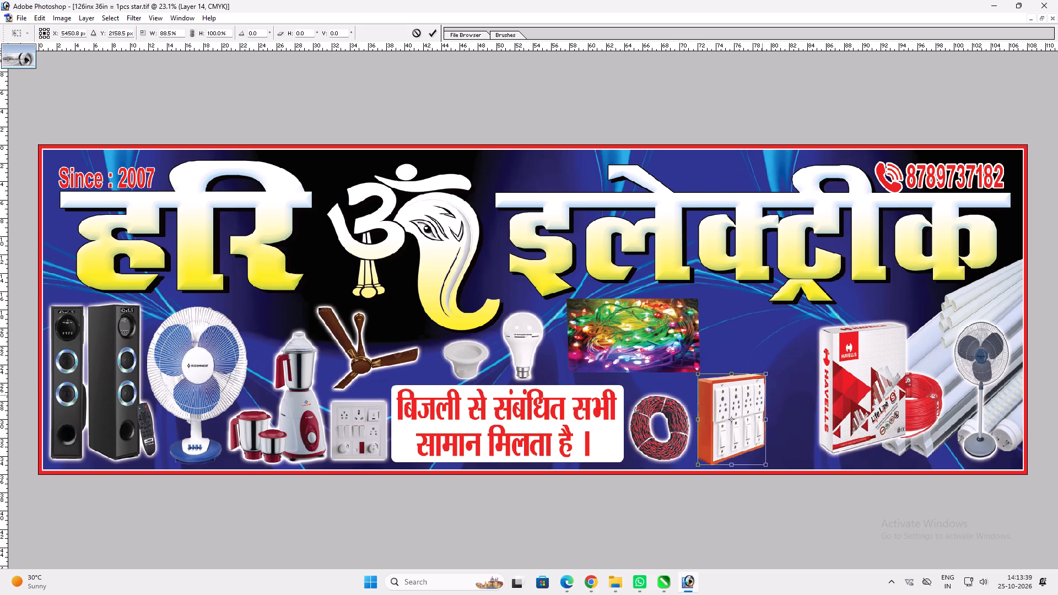
Narrow the string-lights picture to roughly two thirds of its width.
ctrl+click(630, 334)
key(ctrl+t)
shift+drag(695, 326, 650, 326)
key(Return)
key(v)
Move the Havells wire box beside the string lights above the wire coil and shrink it to roughly half its size.
ctrl+click(836, 371)
drag(848, 373, 703, 344)
key(ctrl+t)
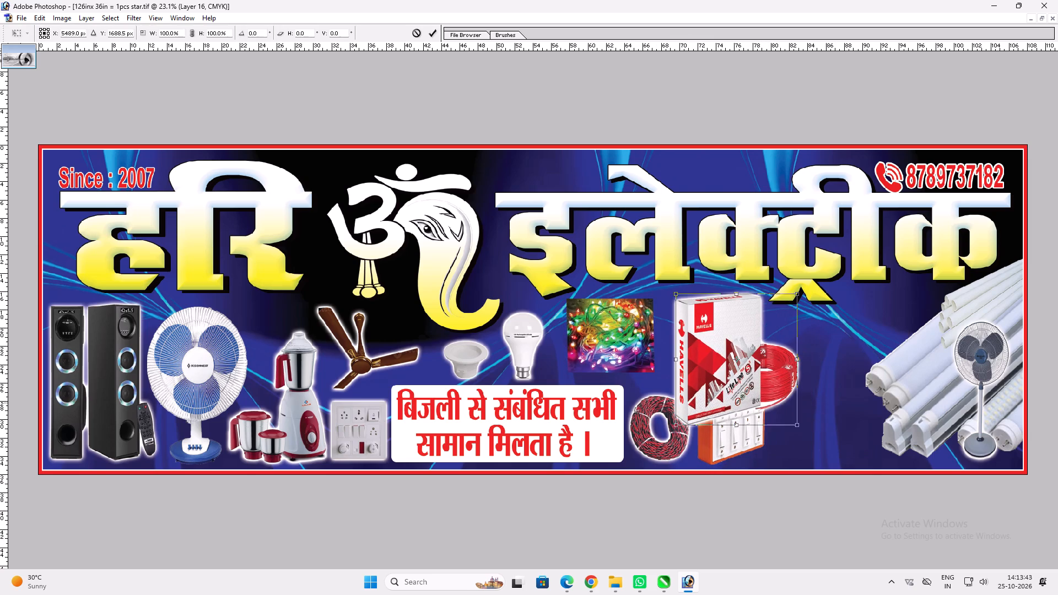
shift+drag(797, 423, 746, 362)
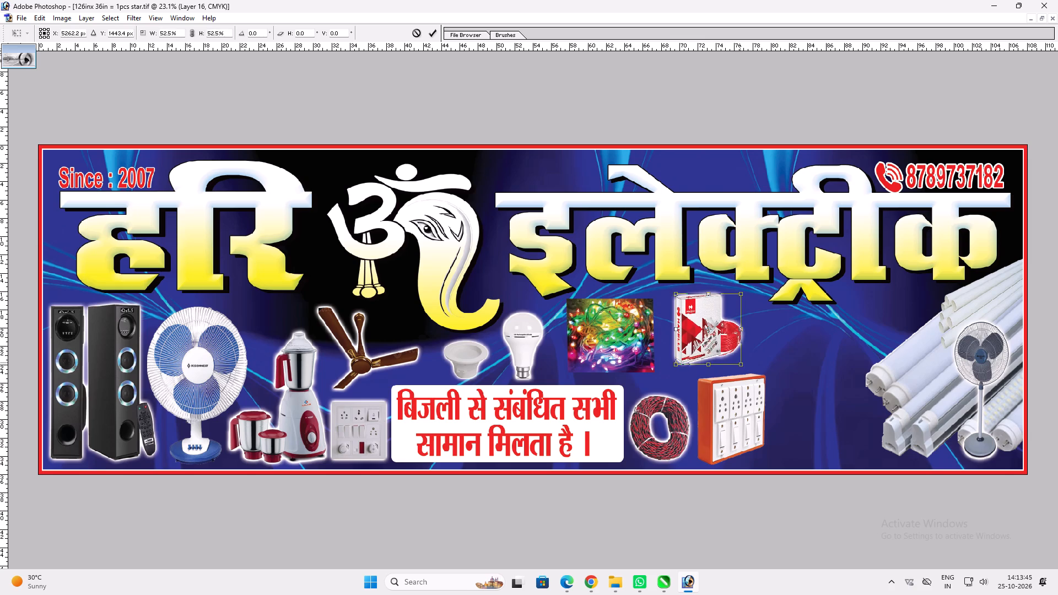
shift+drag(746, 362, 752, 362)
key(shift+Return)
key(v)
drag(743, 360, 733, 362)
key(v)
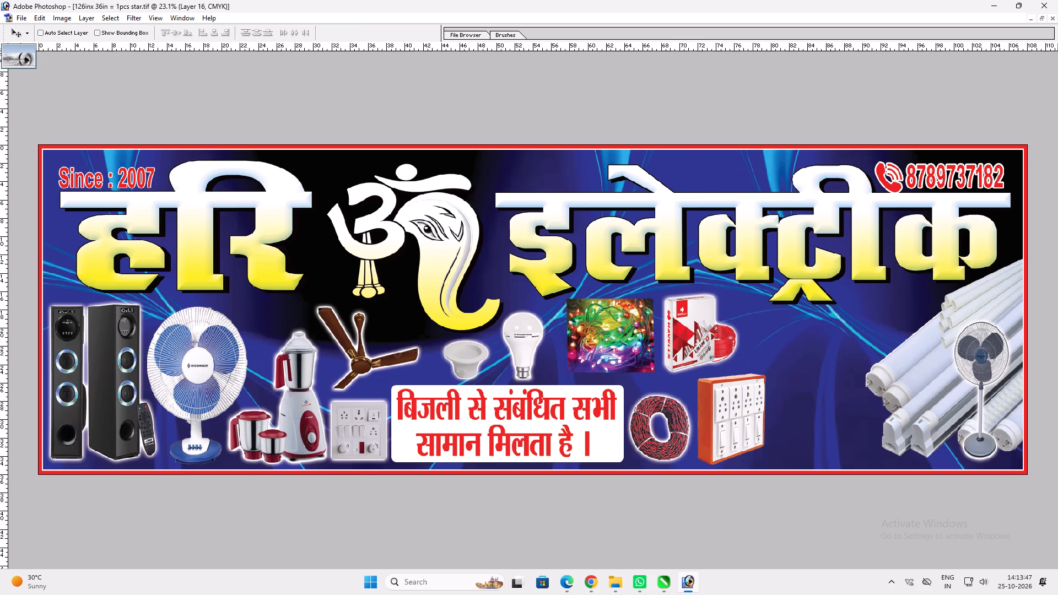
Move the pedestal fan from the tube lights to beside the orange switchboard and stretch it slightly taller.
ctrl+click(990, 366)
drag(990, 366, 801, 366)
key(ctrl+t)
shift+drag(792, 315, 791, 306)
shift+drag(780, 322, 781, 313)
key(shift+Return)
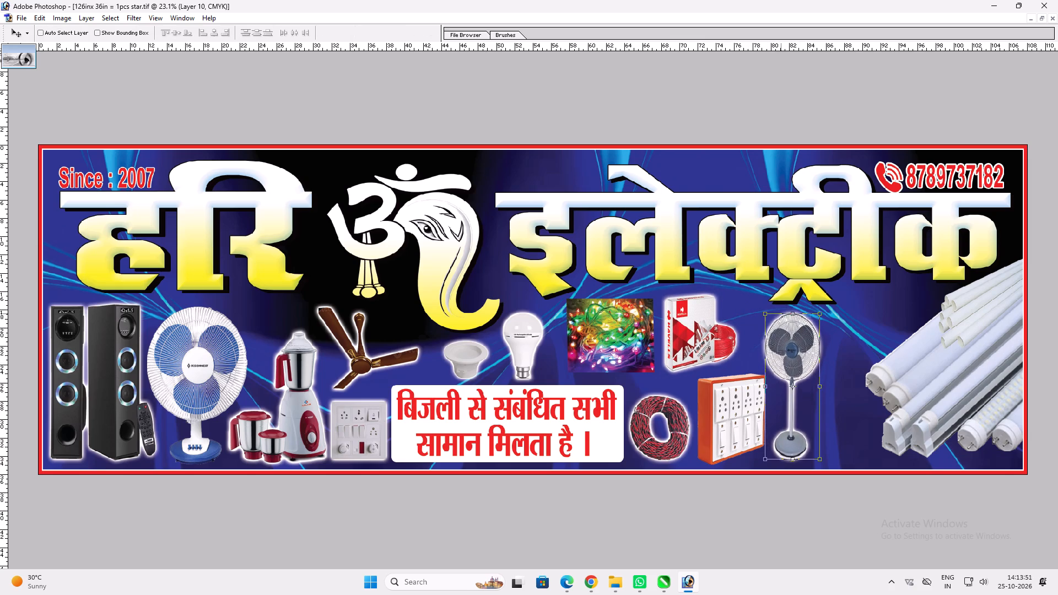
key(v)
Switch to Chrome and search Google Images for "heater Png".
click(595, 584)
click(354, 111)
key(ctrl+a)
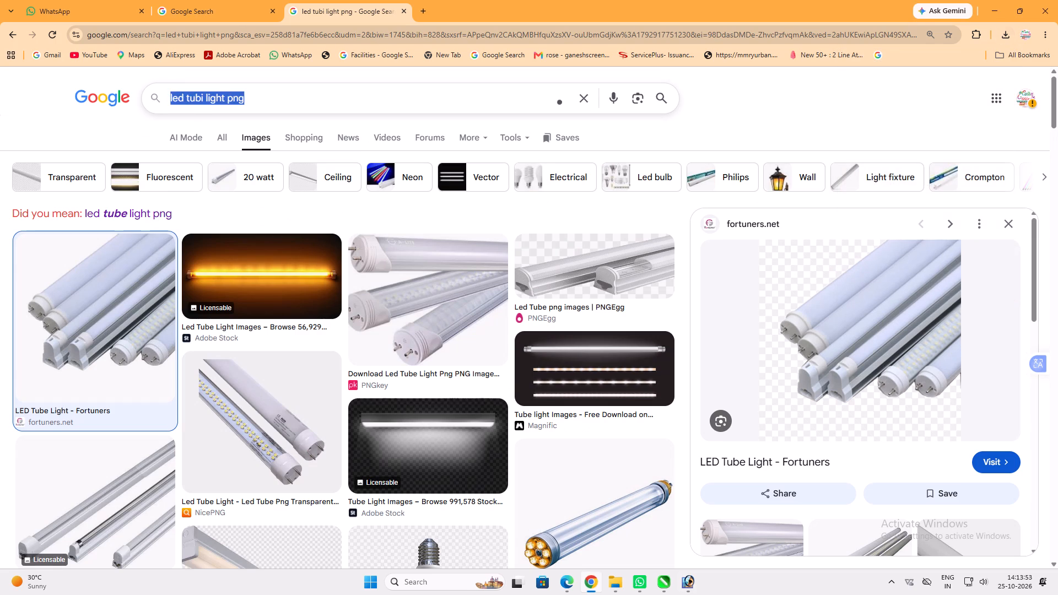
text(hitar Png)
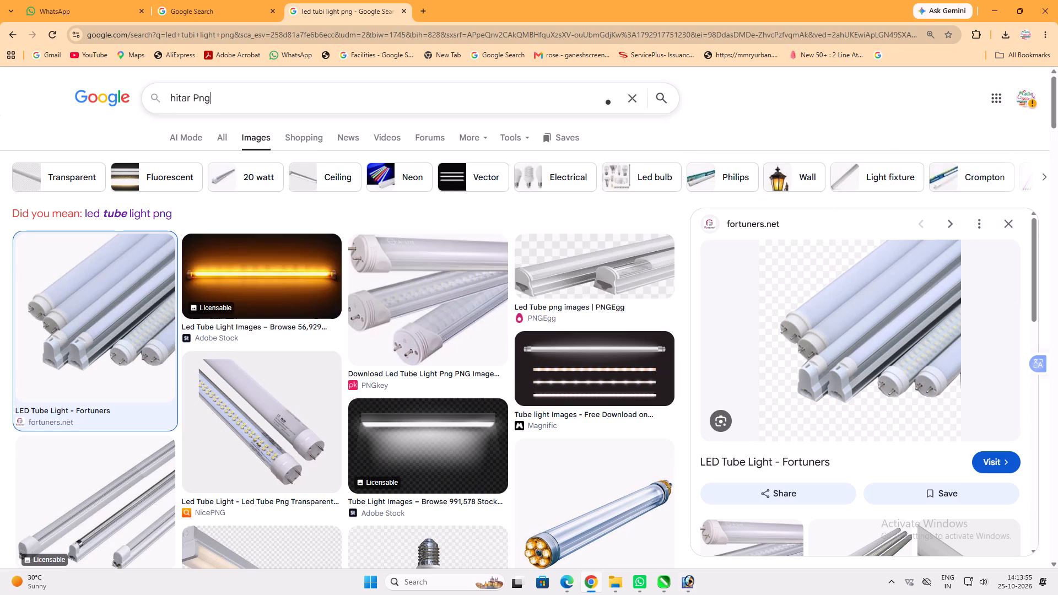
key(space)
key(Return)
click(101, 220)
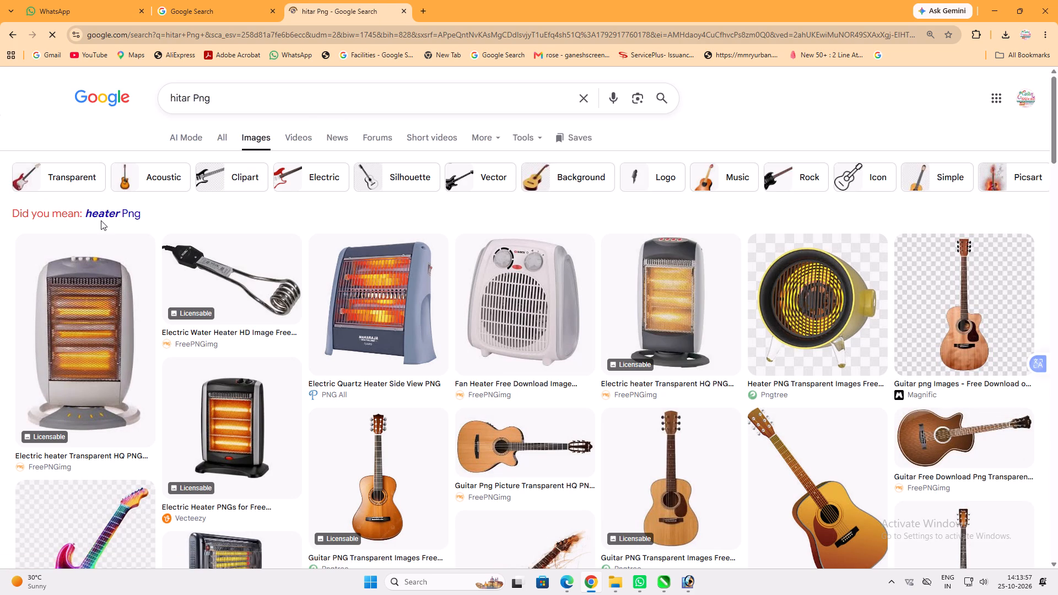
click(101, 215)
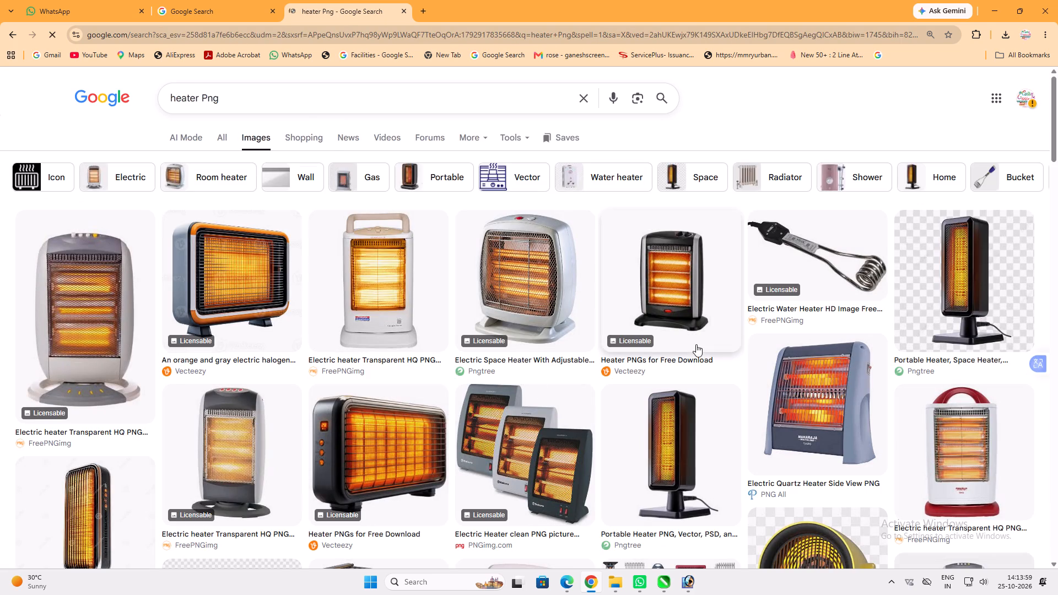
Copy the Maharaja Whiteline quartz heater image from the Google Images results, paste it into the banner in Photoshop and remove its white background.
click(811, 387)
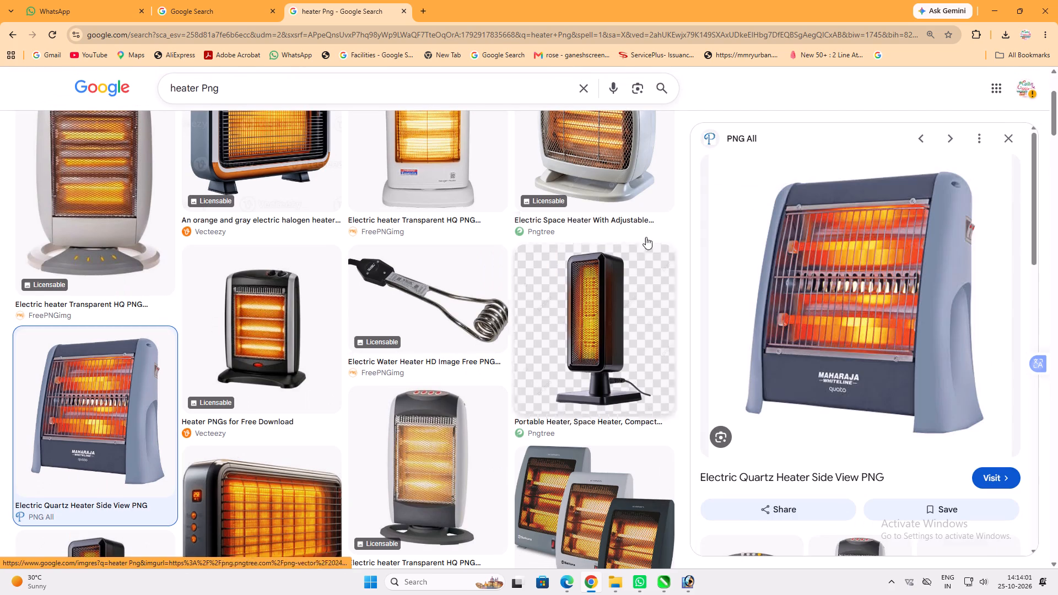
right_click(807, 255)
click(839, 432)
click(693, 583)
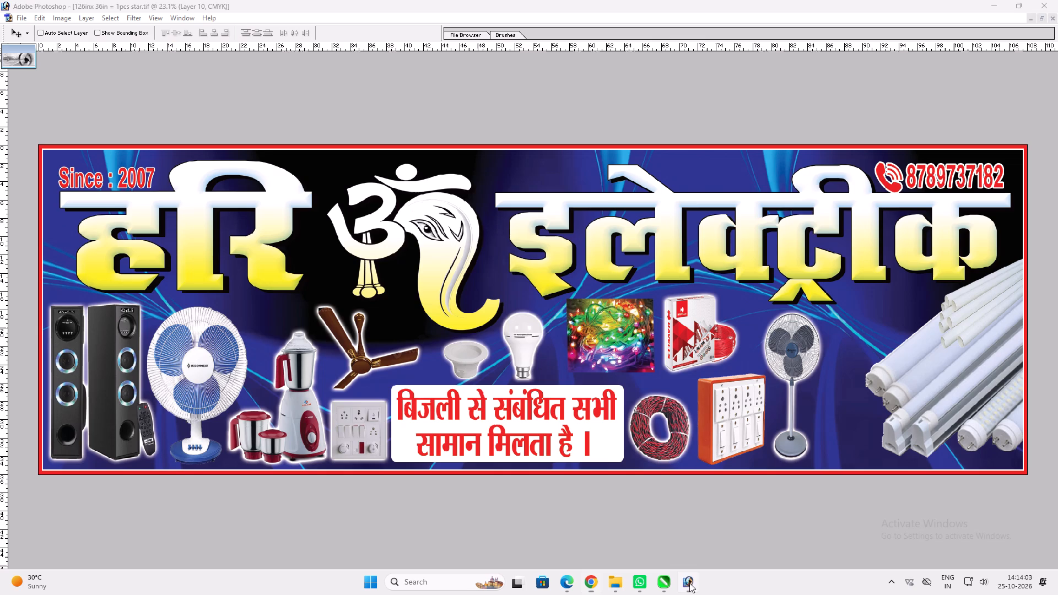
key(ctrl+v)
key(w)
click(563, 321)
key(Delete)
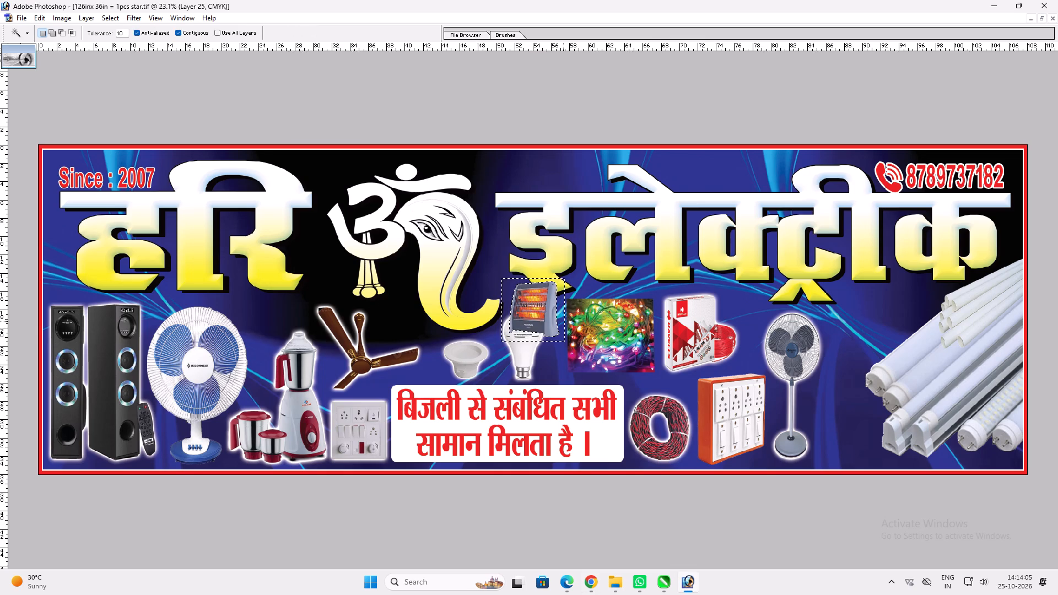
key(v)
key(ctrl+d)
Move the quartz heater between the pedestal fan and the tube lights, enlarge it to about 118% and stretch it slightly taller.
key(v)
drag(534, 326, 850, 445)
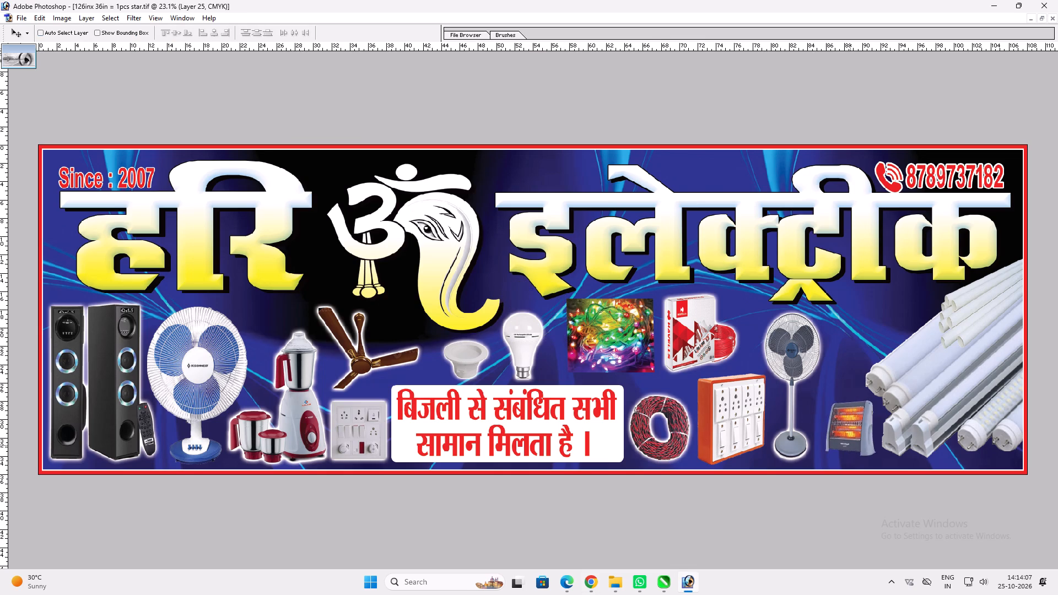
drag(850, 445, 843, 452)
key(ctrl+t)
shift+drag(821, 410, 819, 386)
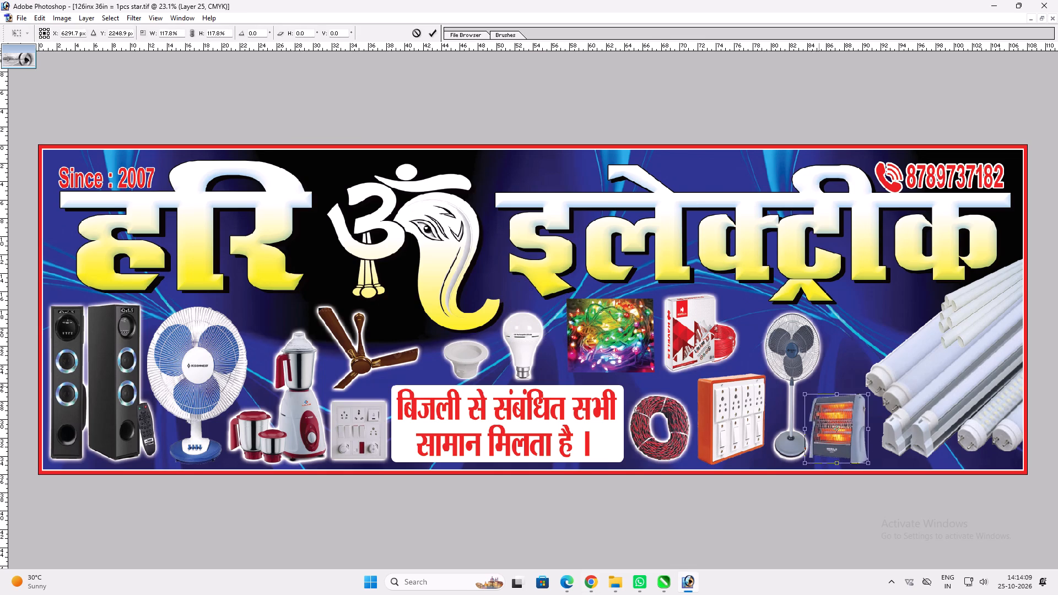
shift+drag(833, 392, 830, 380)
key(shift+Return)
key(v)
Copy the Havells wire box's white glow layer style and paste it onto the quartz heater.
ctrl+click(690, 322)
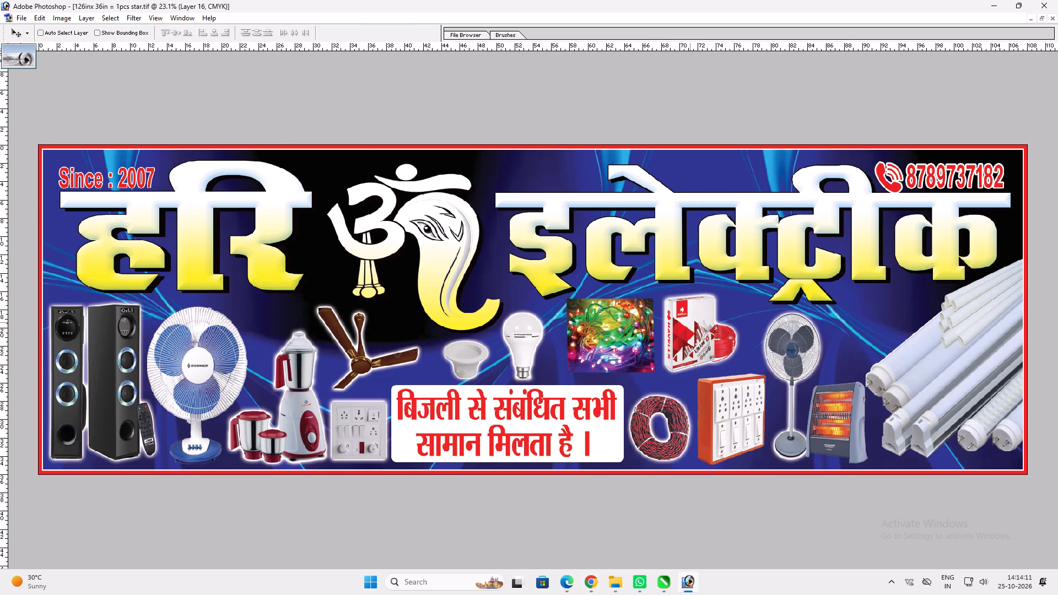
key(alt+l)
key(alt+y)
key(alt+c)
ctrl+click(818, 422)
key(alt+l)
key(alt+y)
text(pv)
click(839, 431)
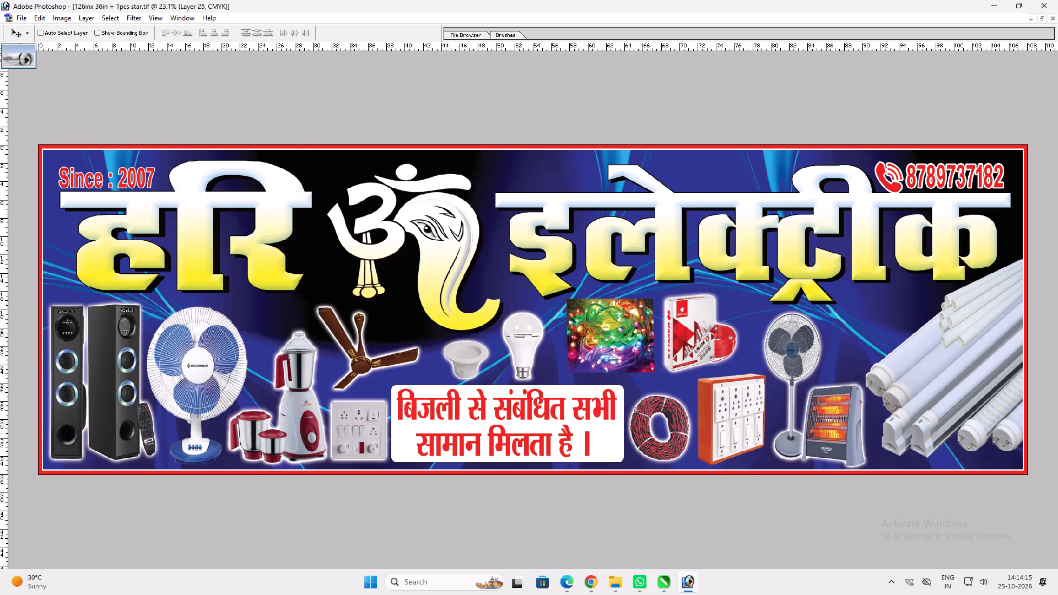
key(v)
key(v)
Copy the immersion water heater rod image from Chrome, paste it into the banner in Photoshop and remove its white background.
click(601, 578)
click(366, 287)
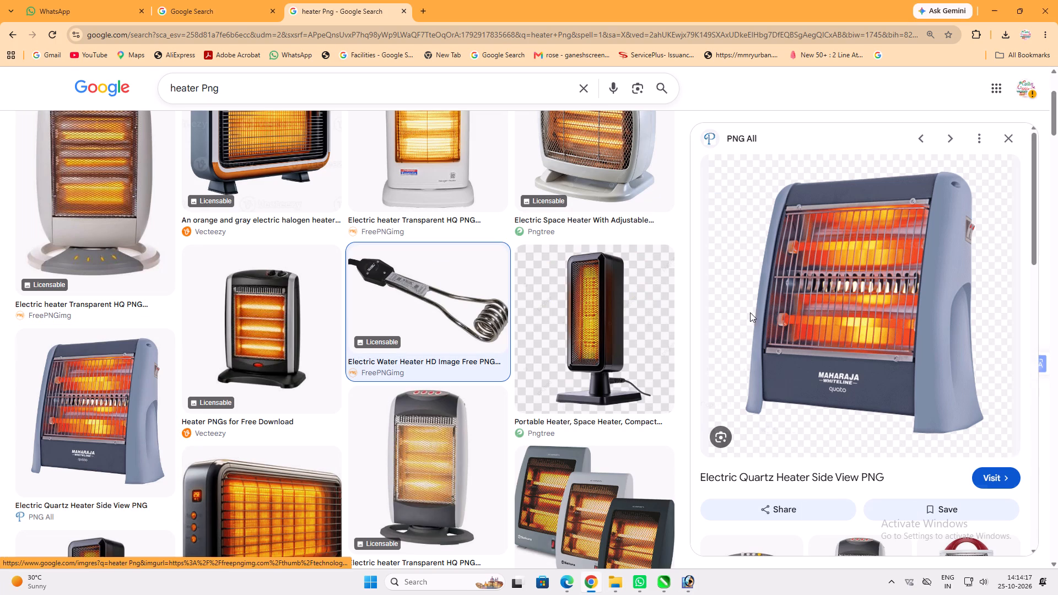
right_click(860, 240)
click(909, 415)
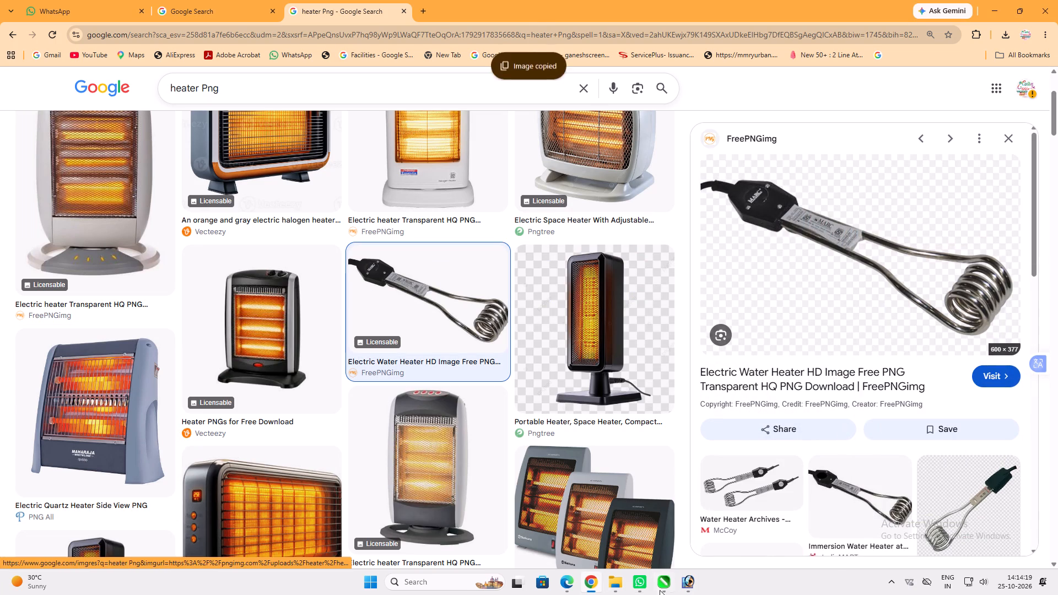
click(685, 585)
key(ctrl+v)
key(w)
click(554, 299)
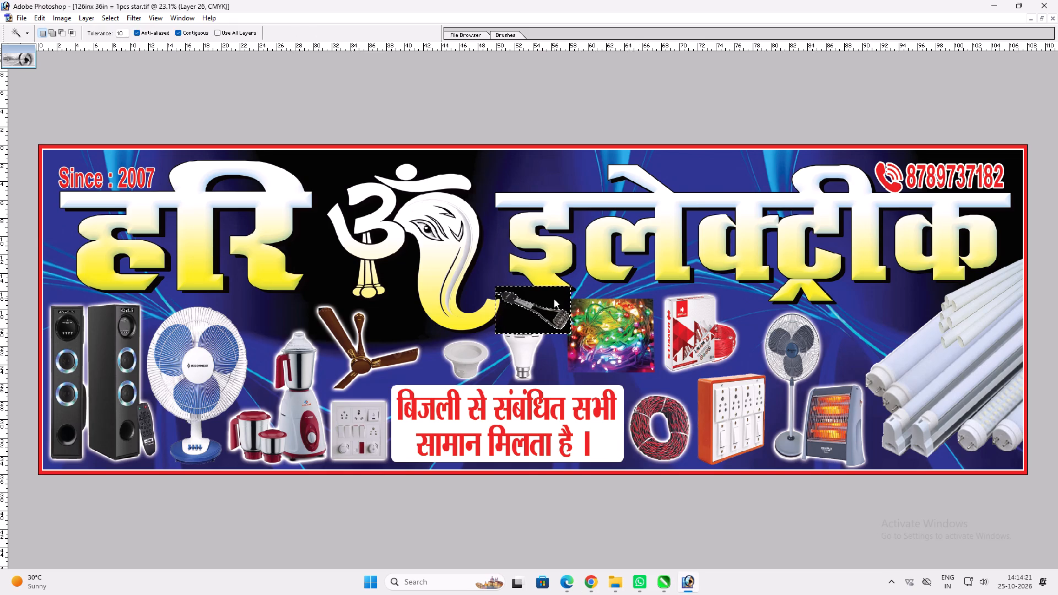
key(Delete)
click(552, 314)
key(Delete)
key(ctrl+d)
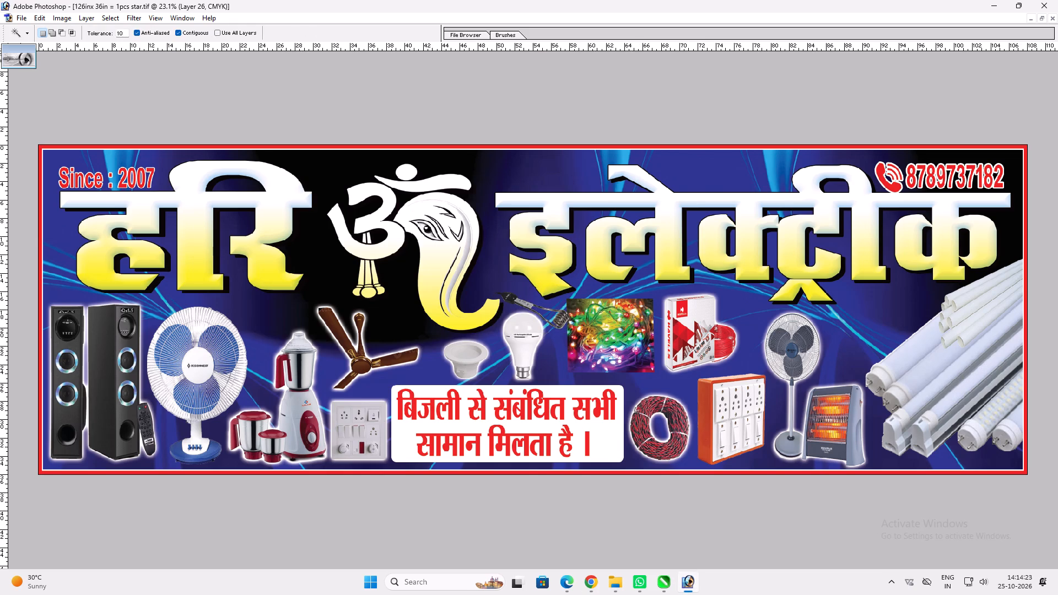
Place the immersion rod above the quartz heater beside the pedestal fan, rotate it to stand diagonally with its coil down, and enlarge it slightly.
key(v)
key(v)
drag(563, 318, 882, 333)
key(ctrl+t)
drag(902, 324, 883, 379)
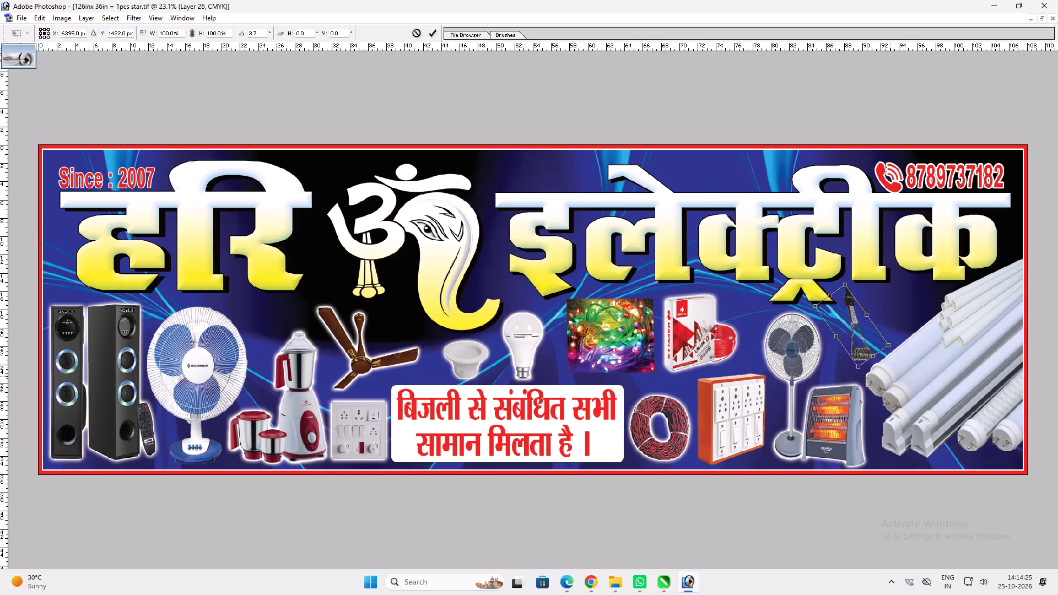
drag(883, 379, 849, 381)
key(Return)
key(v)
drag(825, 374, 825, 385)
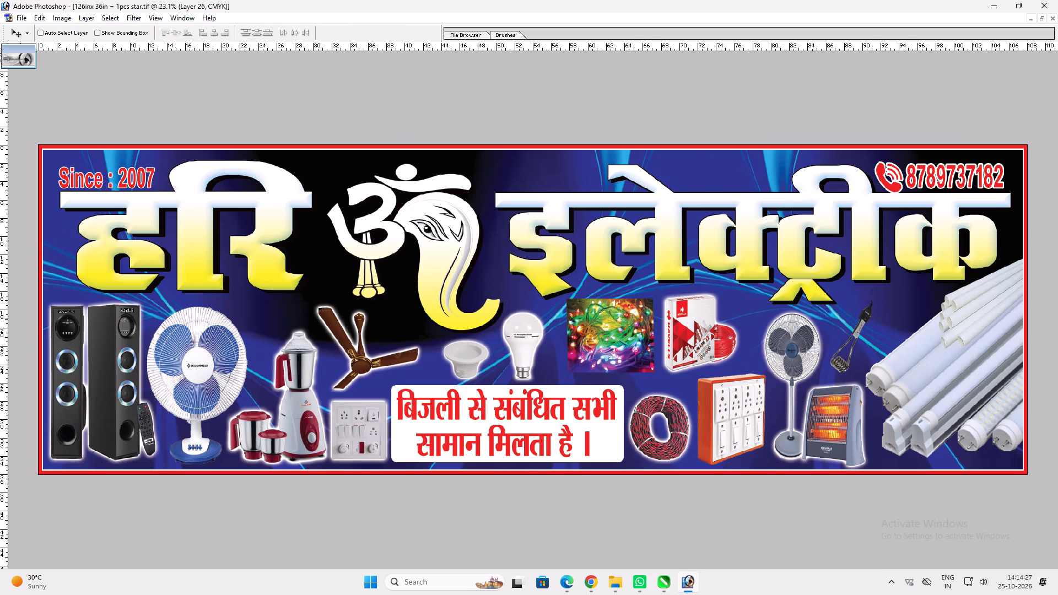
key(ctrl+t)
shift+drag(875, 302, 889, 293)
key(shift+Return)
key(v)
key(v)
Copy the brown ceiling fan's white glow layer style and paste it onto the immersion rod.
click(870, 310)
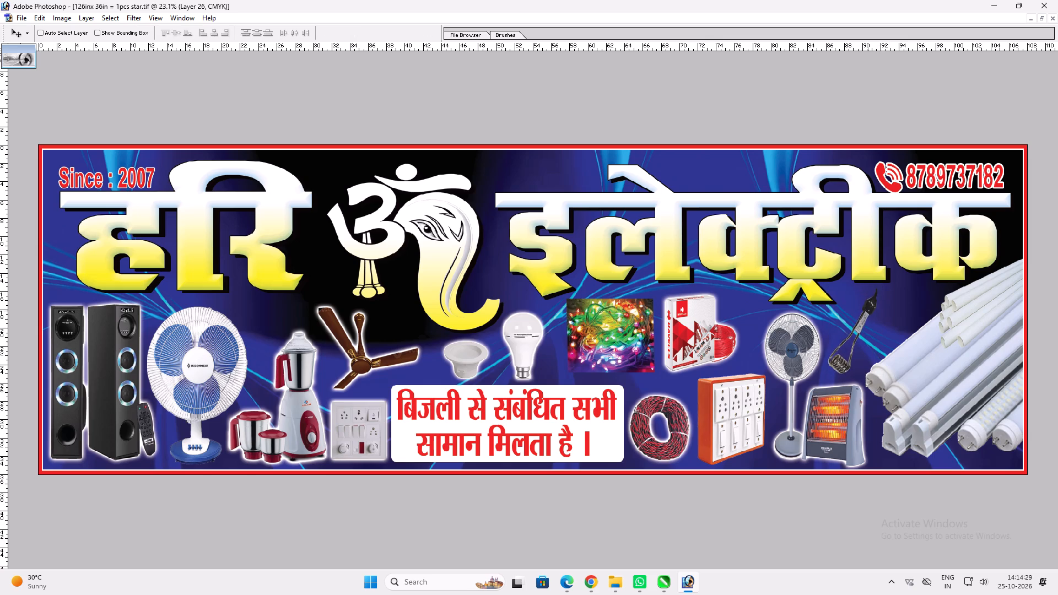
key(space)
ctrl+click(368, 361)
key(alt+l)
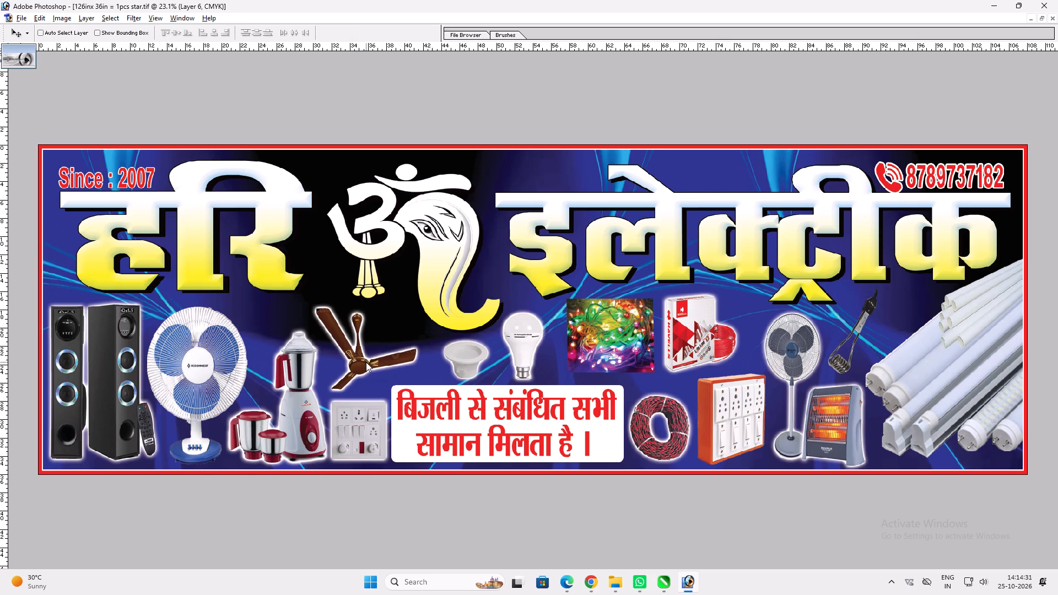
key(alt+y)
key(alt+c)
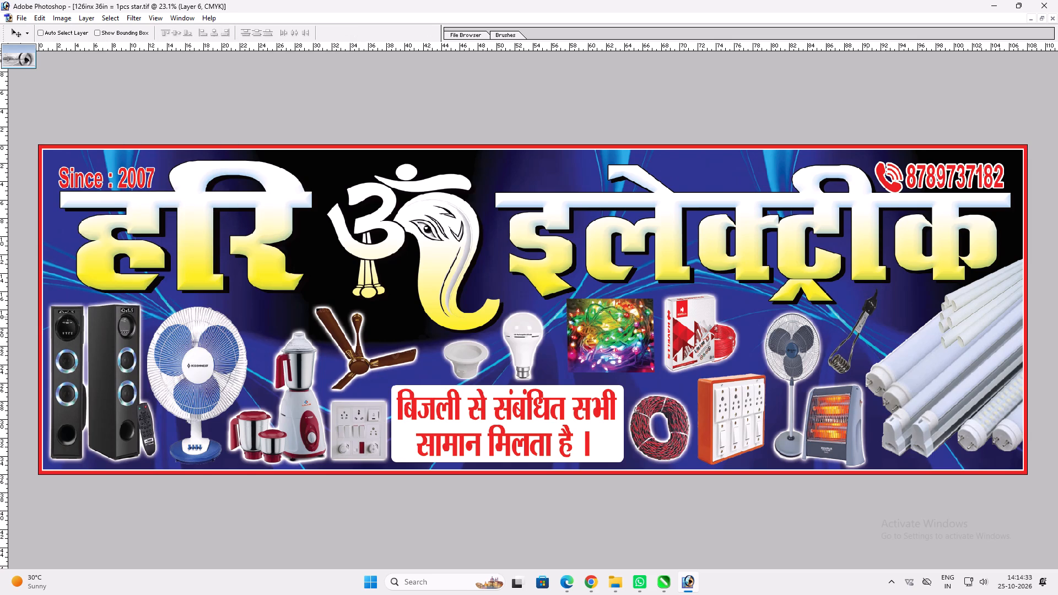
ctrl+click(866, 313)
key(alt+l)
key(alt+y)
text(pv)
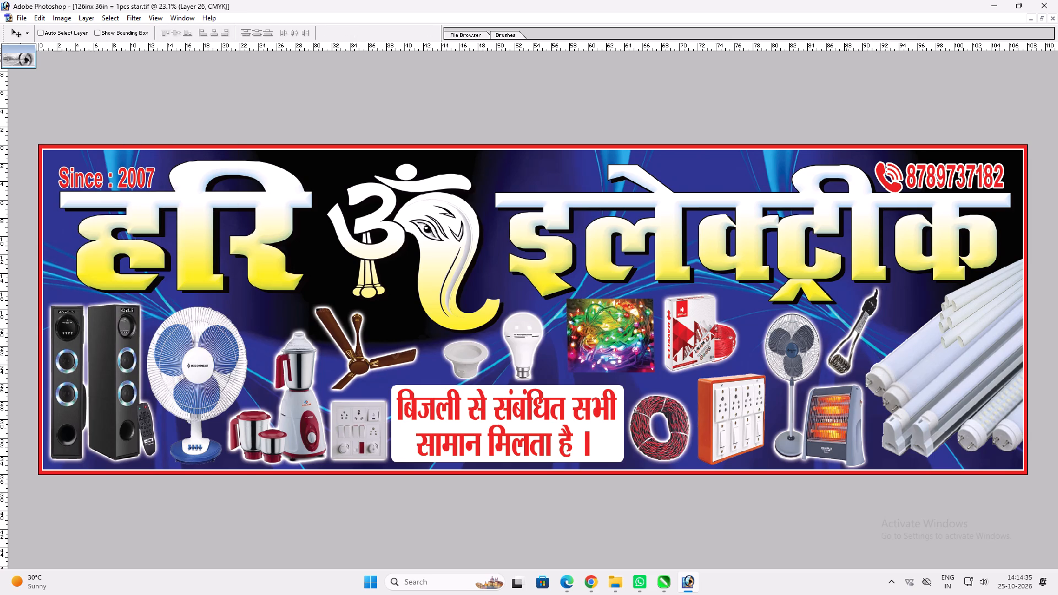
Paste the copied white glow layer style onto the tube lights picture.
ctrl+click(846, 429)
key(space)
key(space)
key(space)
key(space)
key(space)
key(space)
key(space)
key(space)
key(space)
key(space)
key(space)
key(space)
key(space)
key(space)
right_drag(828, 373, 835, 375)
drag(841, 378, 846, 380)
ctrl+click(952, 403)
key(alt+l)
key(alt+y)
text(pv)
Transform the phone number and its handset icon, nudging them slightly toward the banner's upper right corner.
key(space)
right_click(915, 396)
drag(925, 400, 931, 401)
scroll(937, 401, up, 2)
key(v)
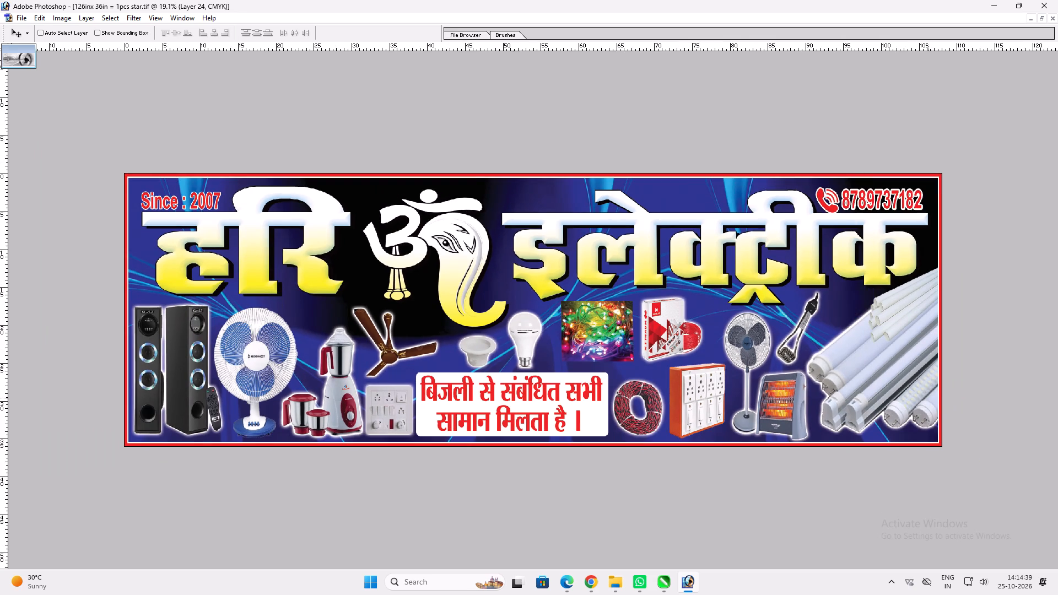
ctrl+click(833, 205)
key(ctrl+t)
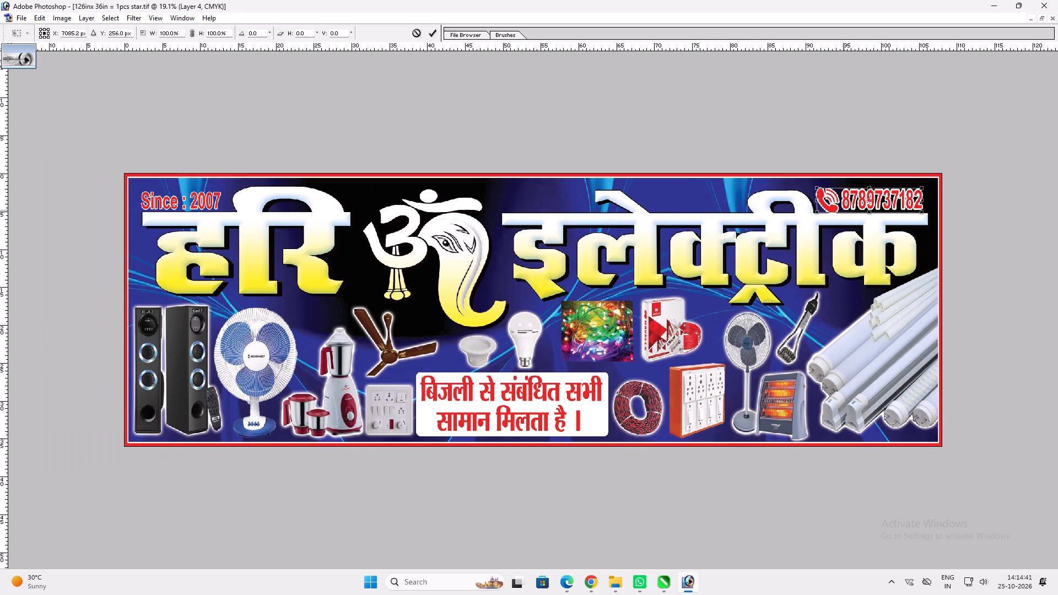
shift+drag(840, 212, 850, 210)
key(Return)
Save the banner as a new file in the 25.10.2026 folder under the name Hari om Electric.
key(ctrl+shift+s)
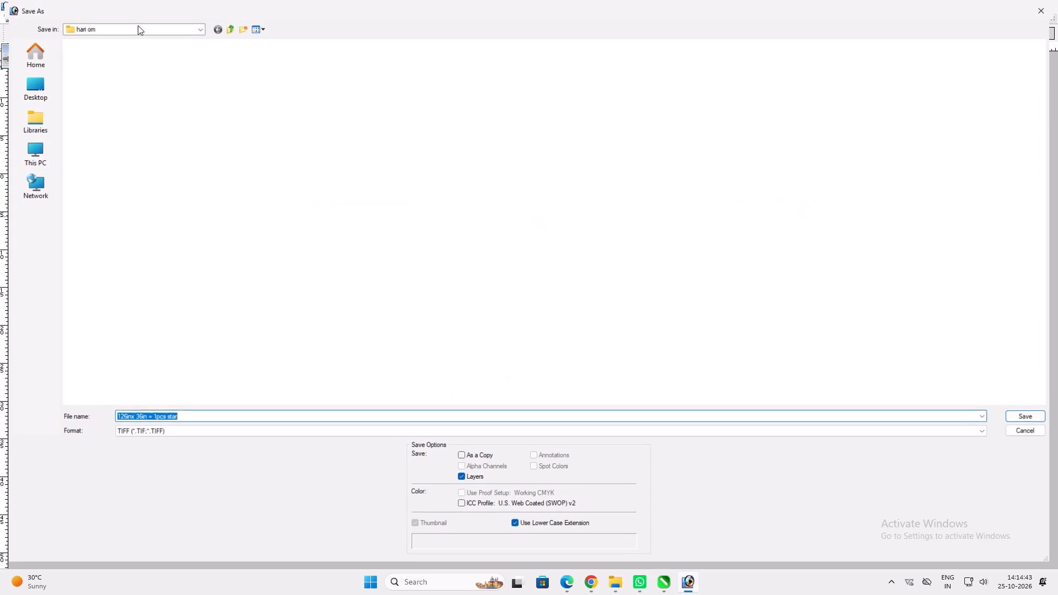
double_click(226, 24)
click(225, 25)
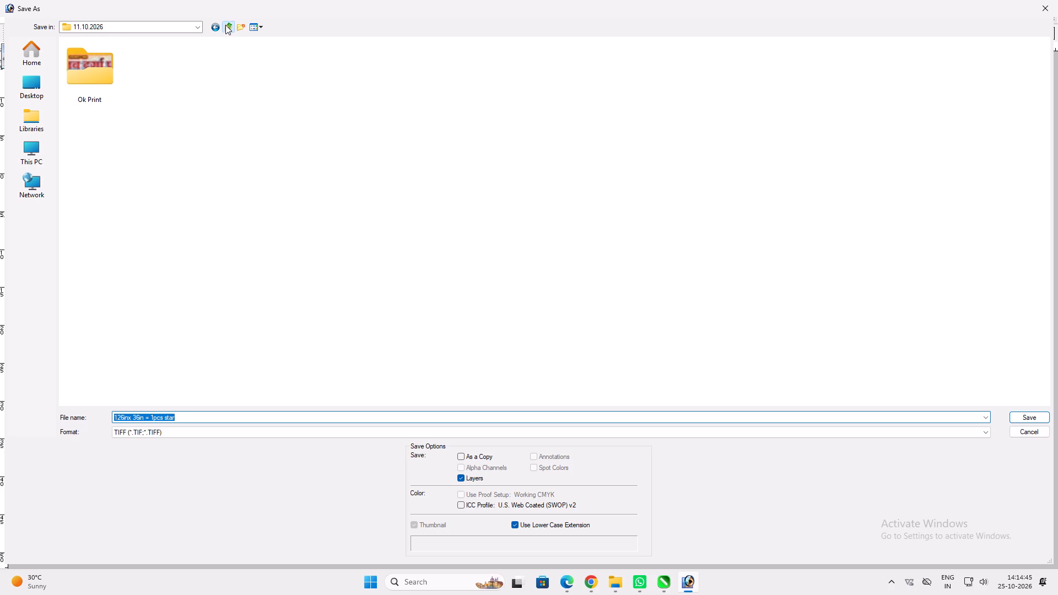
double_click(444, 157)
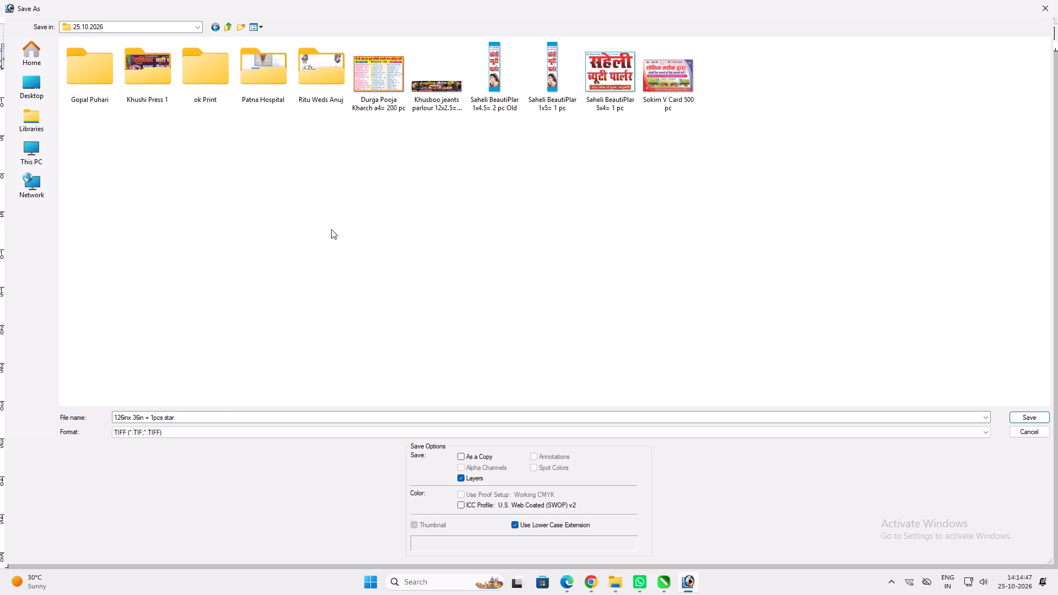
click(217, 420)
text(Harim)
key(BackSpace)
key(space)
text(om Electrd)
key(BackSpace)
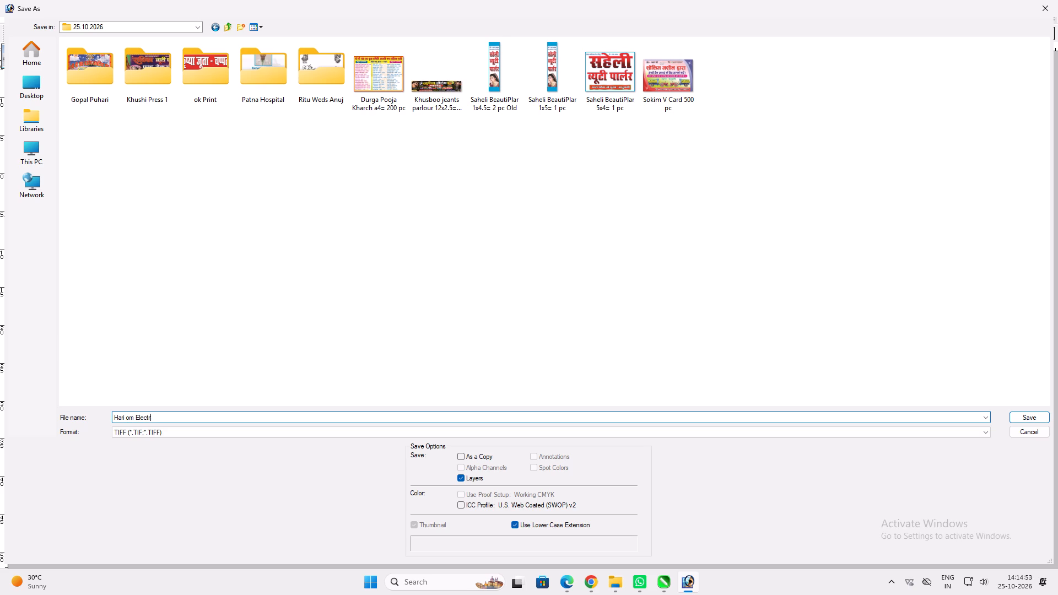
key(c)
key(BackSpace)
text(ice)
key(BackSpace)
key(space)
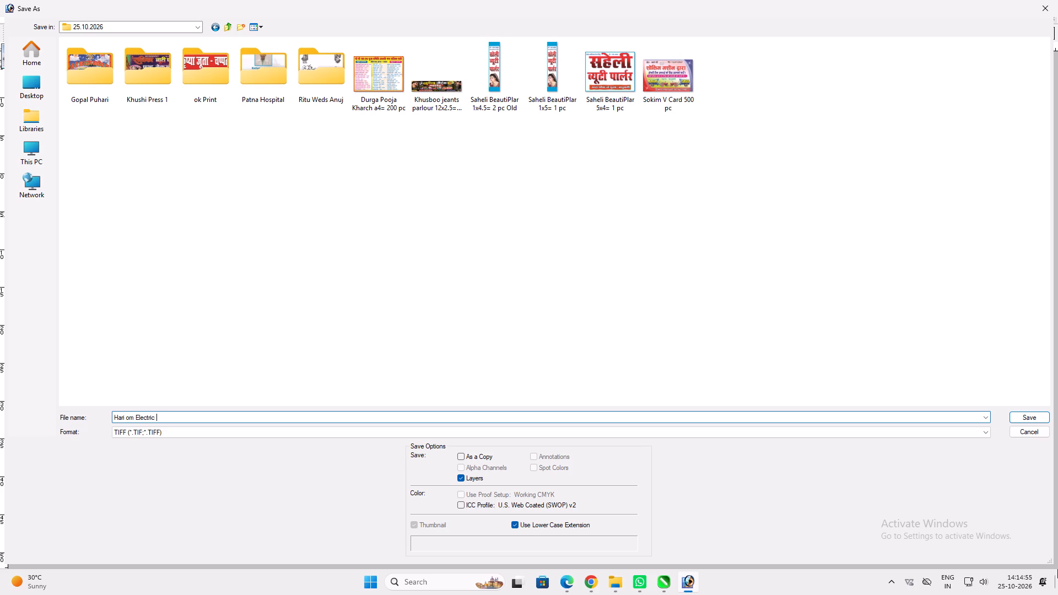
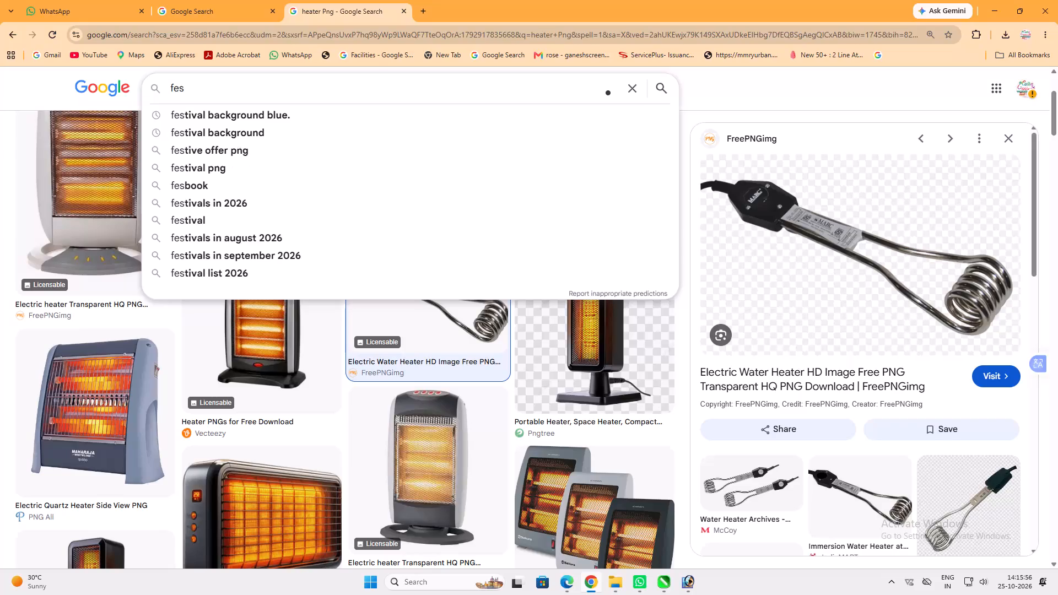
Search images for "festival background blue." and copy the Blue Gradient Background Fantasy Fireworks picture.
drag(316, 125, 314, 112)
click(314, 112)
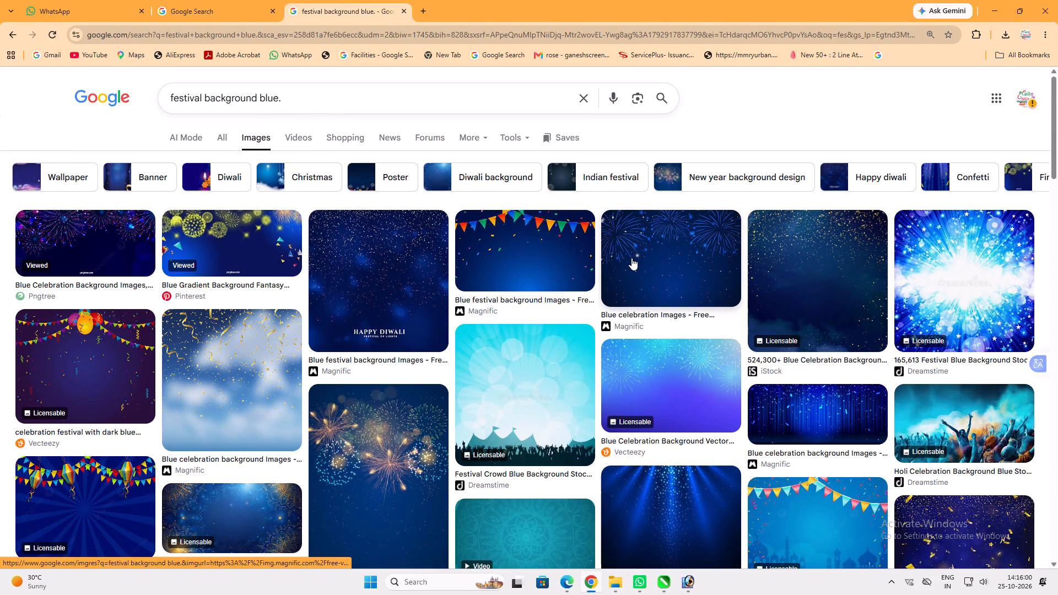
click(288, 244)
right_click(836, 288)
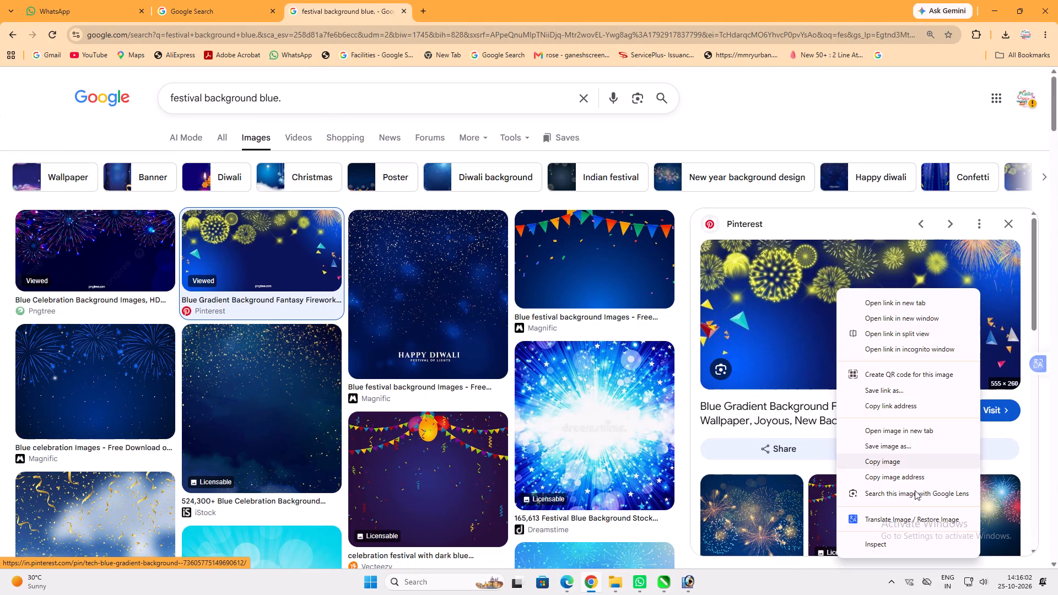
click(901, 465)
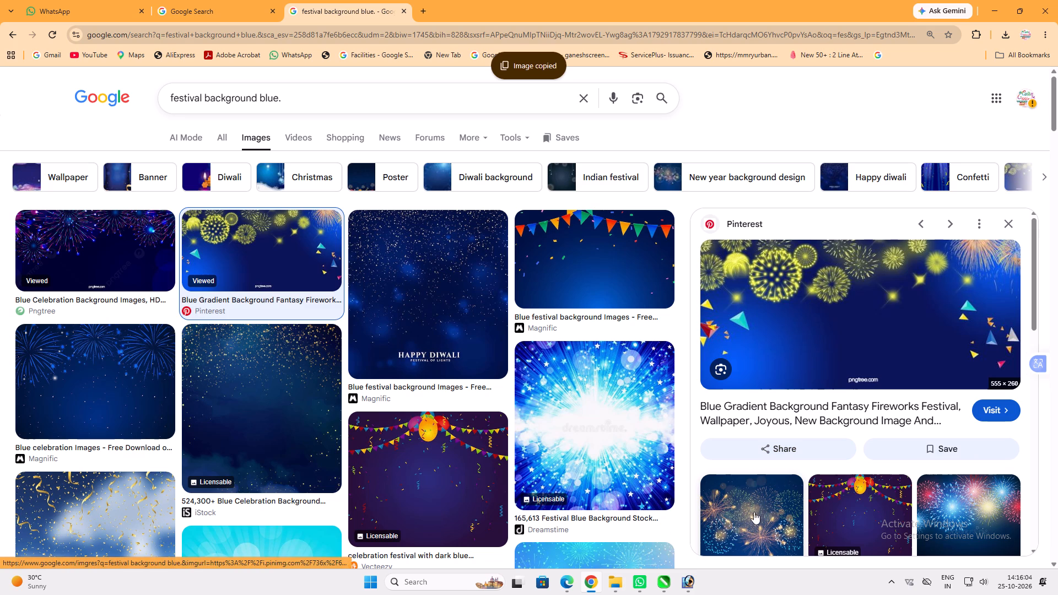
In Photoshop, paste the fireworks picture into the blank wide document and enlarge it to cover the canvas's left end at full height.
click(684, 576)
key(ctrl+v)
drag(559, 305, 196, 288)
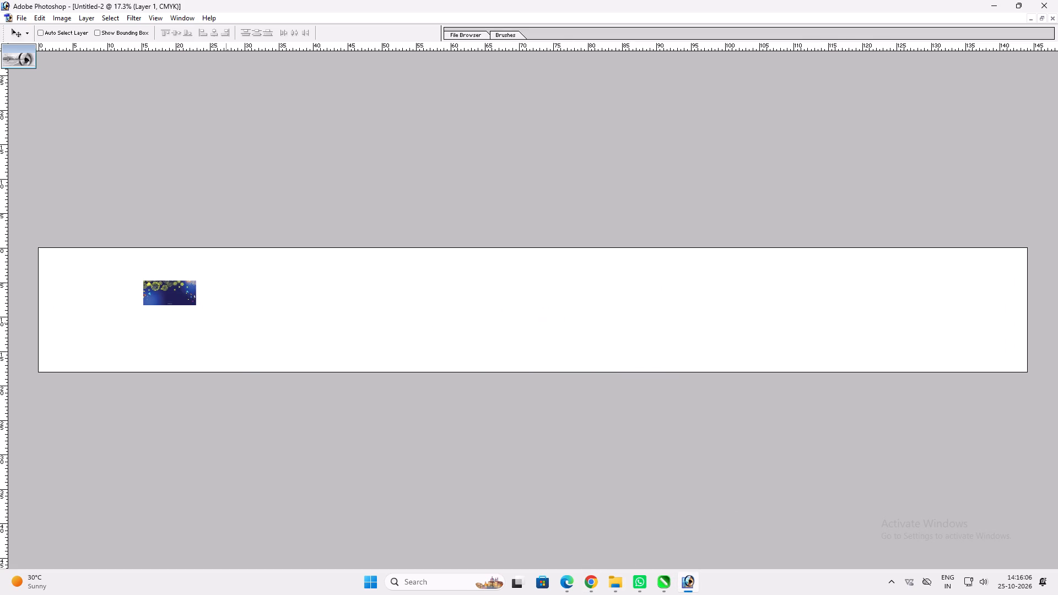
key(ctrl+t)
alt+shift+drag(201, 306, 290, 313)
key(Return)
key(v)
drag(283, 316, 279, 318)
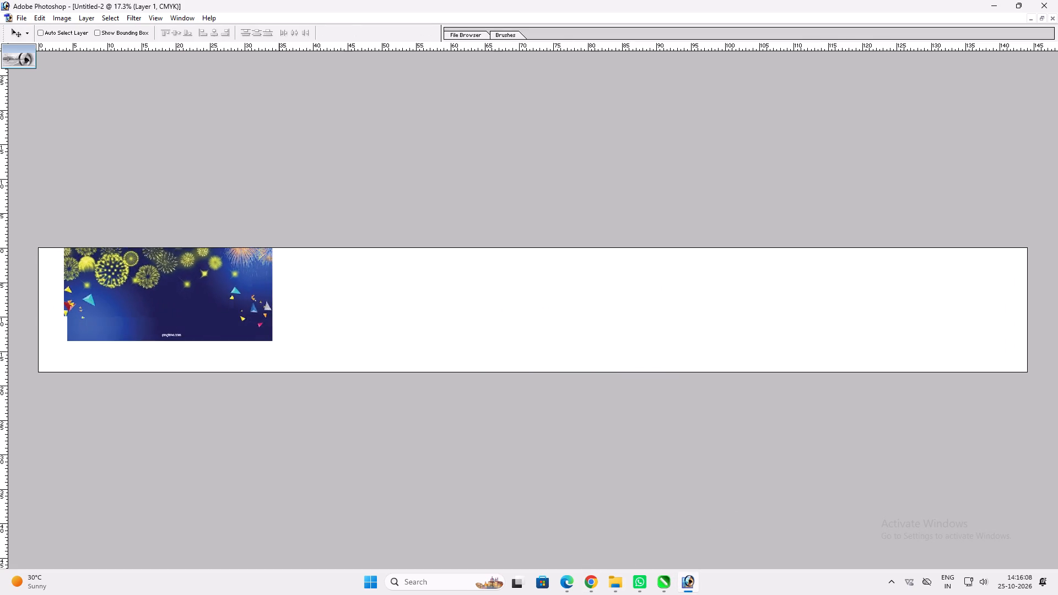
drag(279, 318, 253, 321)
key(ctrl+t)
shift+drag(246, 343, 297, 363)
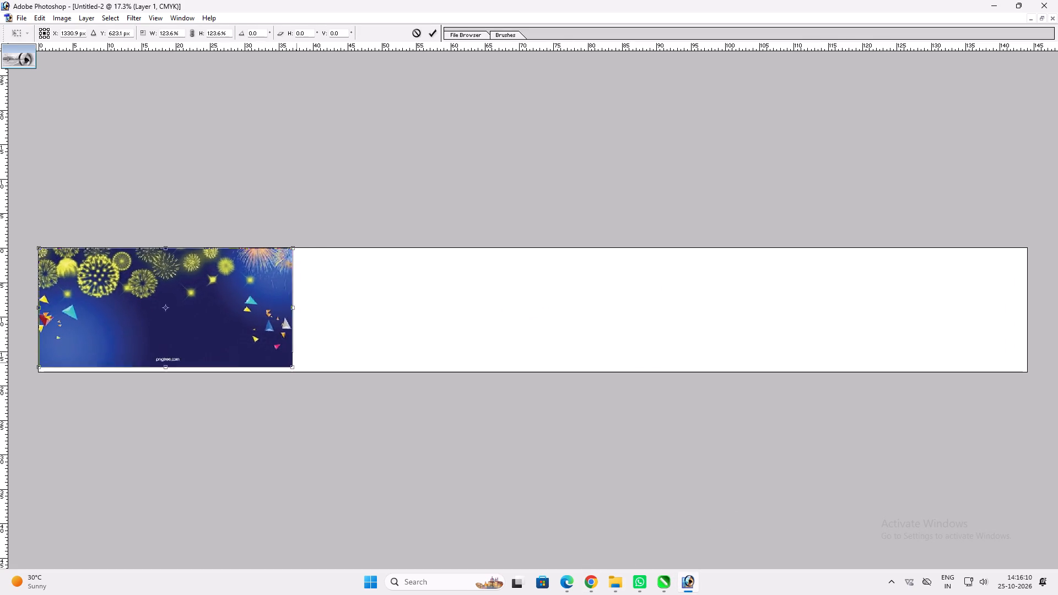
shift+drag(297, 363, 336, 374)
key(shift+Return)
Duplicate the fireworks picture, flip the copy horizontally, and place it flush against the original's right edge.
alt+shift+drag(283, 354, 552, 345)
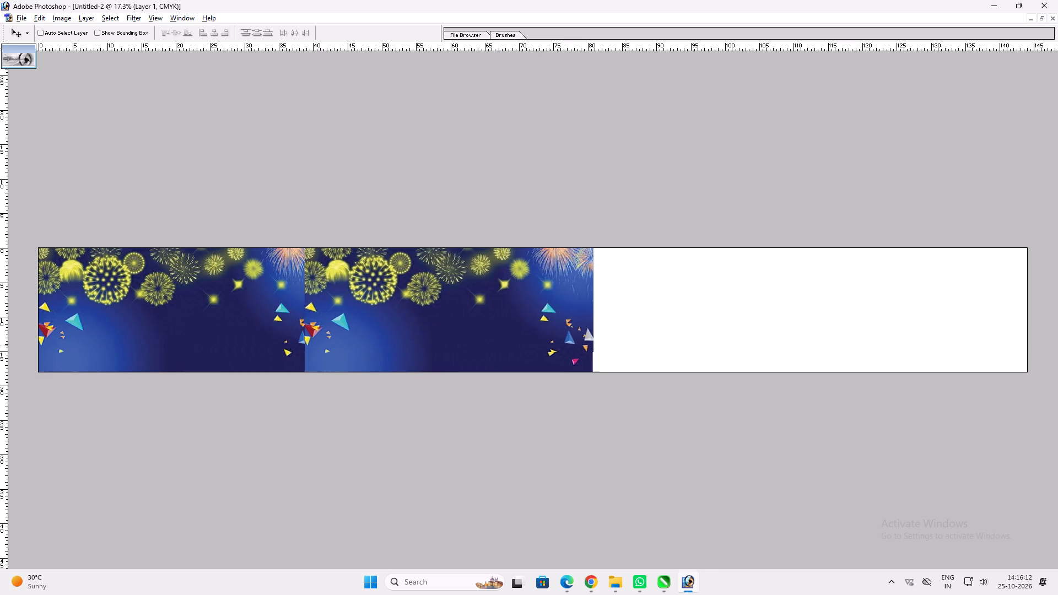
alt+shift+drag(552, 345, 579, 344)
key(ctrl+t)
ctrl+right_click(578, 344)
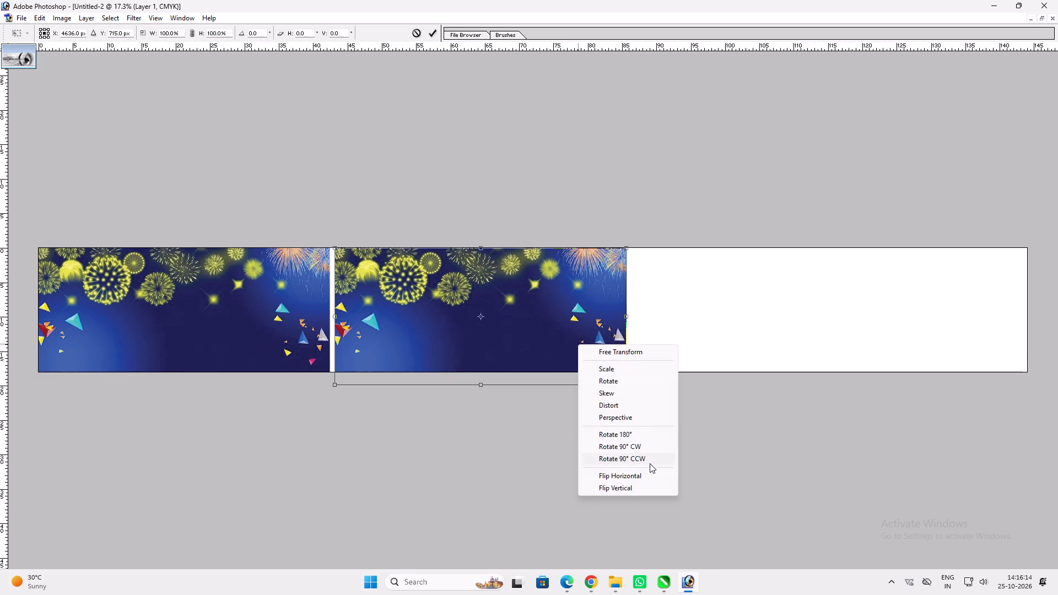
click(644, 474)
key(Return)
key(v)
shift+drag(563, 363, 559, 363)
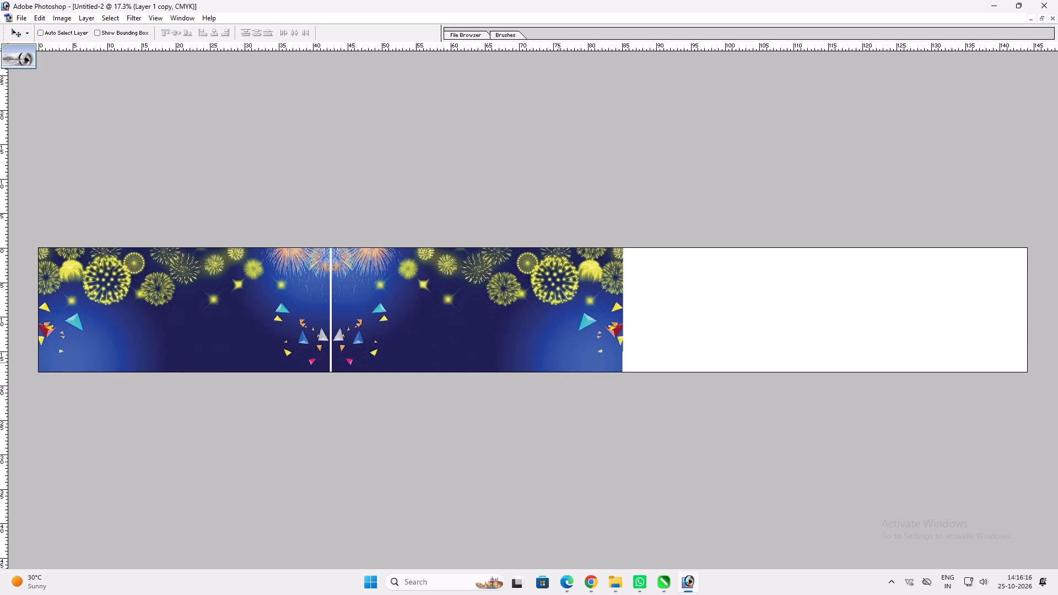
shift+drag(559, 363, 557, 363)
Stretch both mirrored fireworks halves together across the full width of the canvas and merge them into one layer.
ctrl+shift+click(245, 289)
key(ctrl+t)
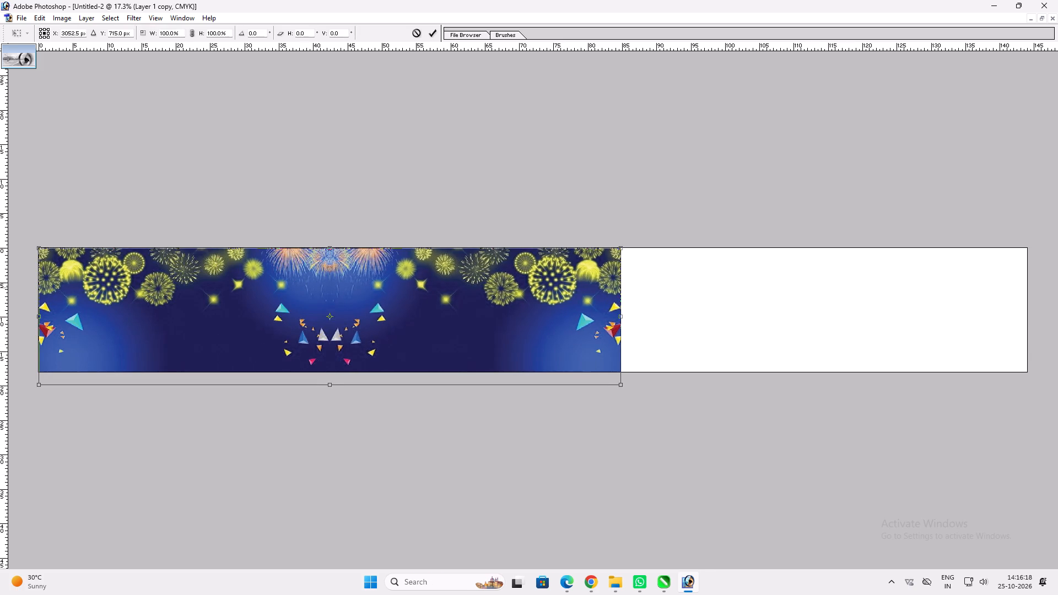
shift+drag(623, 288, 1029, 295)
key(shift+Return)
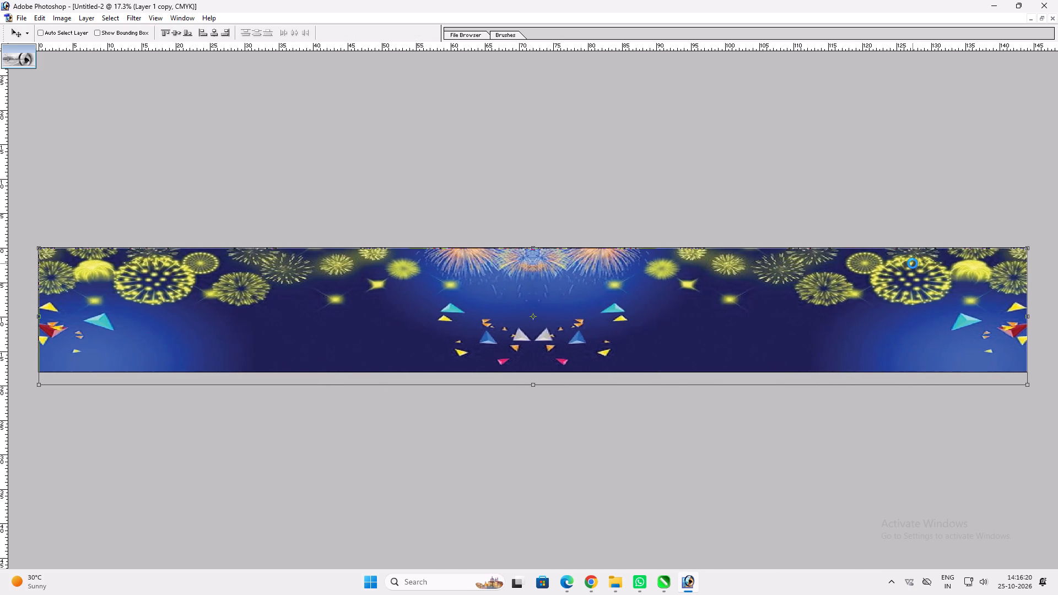
key(ctrl+e)
Stretch the merged fireworks background slightly taller, past the canvas's lower edge.
key(z)
drag(528, 236, 772, 499)
key(v)
key(space)
right_drag(527, 298, 536, 298)
drag(561, 304, 566, 305)
key(v)
scroll(573, 323, up, 3)
key(ctrl+t)
shift+drag(591, 365, 588, 373)
key(shift+Return)
text(vv)
Switch to Chrome, search images for "deep Png", and open the ornate Diwali Diya result from Pngtree.
click(594, 581)
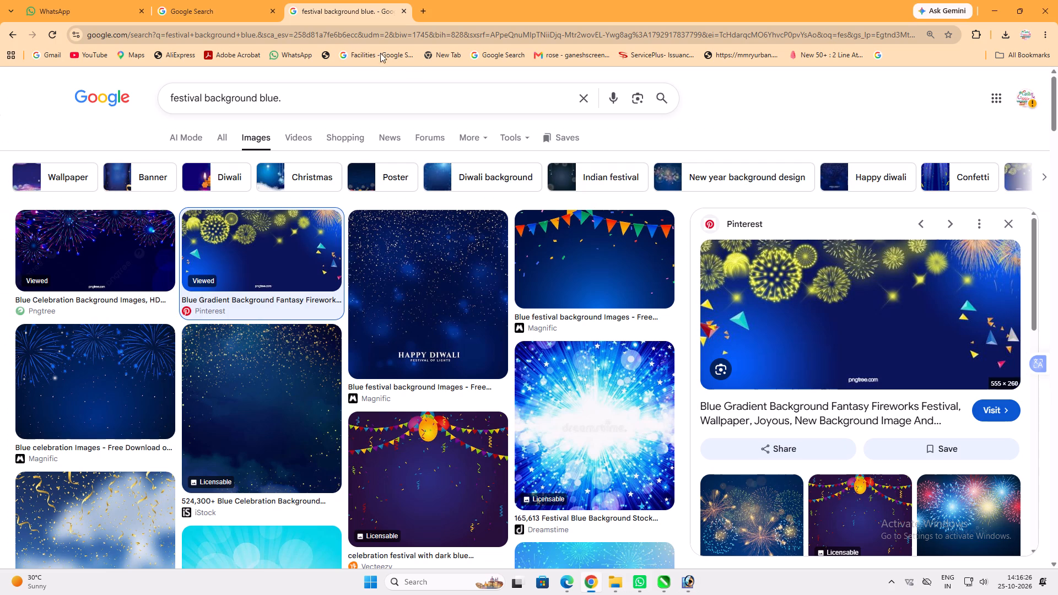
click(335, 86)
key(ctrl+a)
text(deep Png)
key(space)
key(Return)
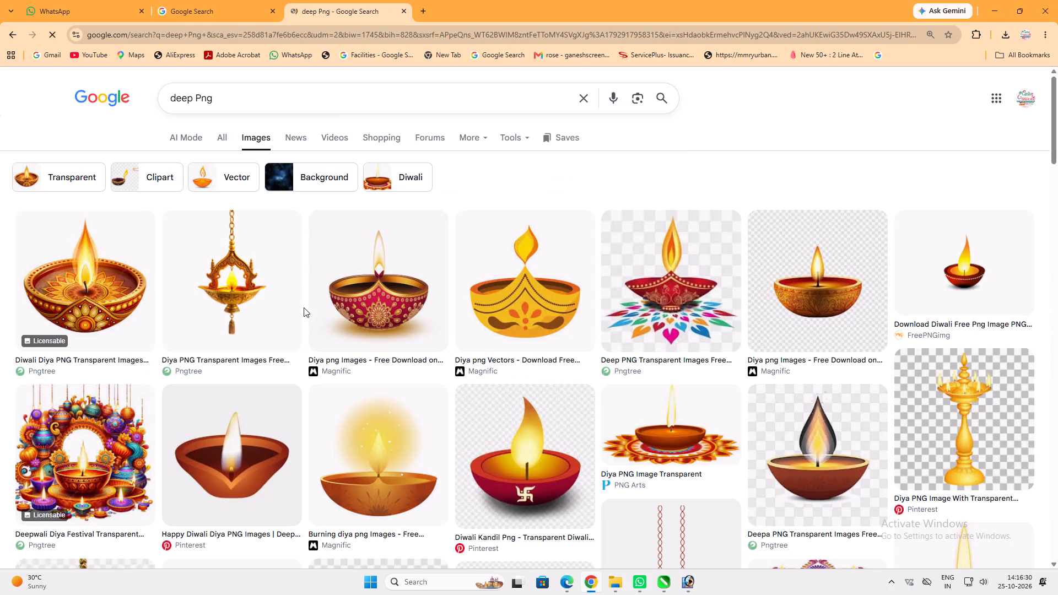
click(127, 273)
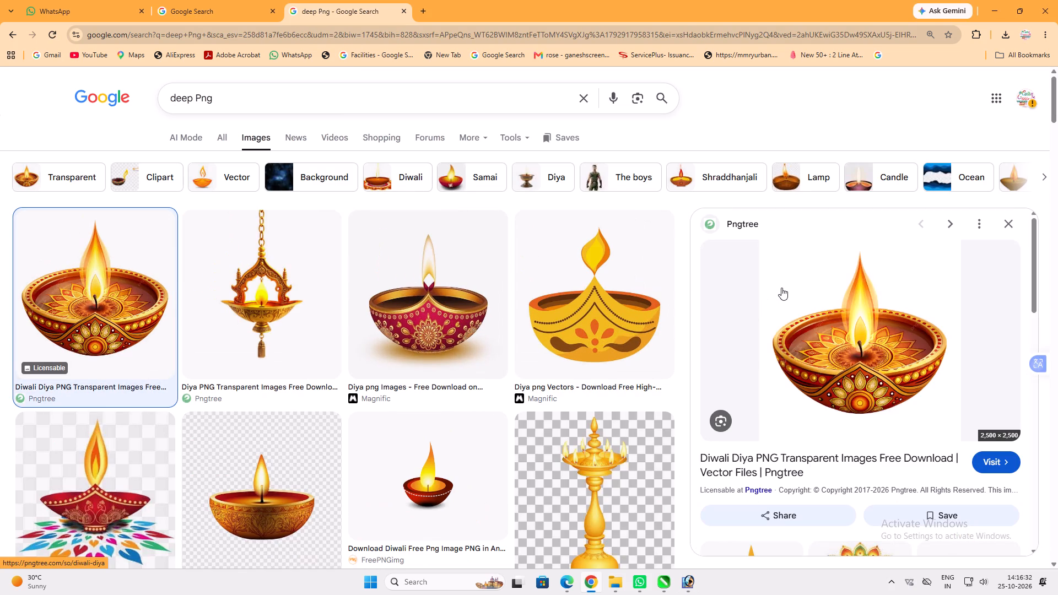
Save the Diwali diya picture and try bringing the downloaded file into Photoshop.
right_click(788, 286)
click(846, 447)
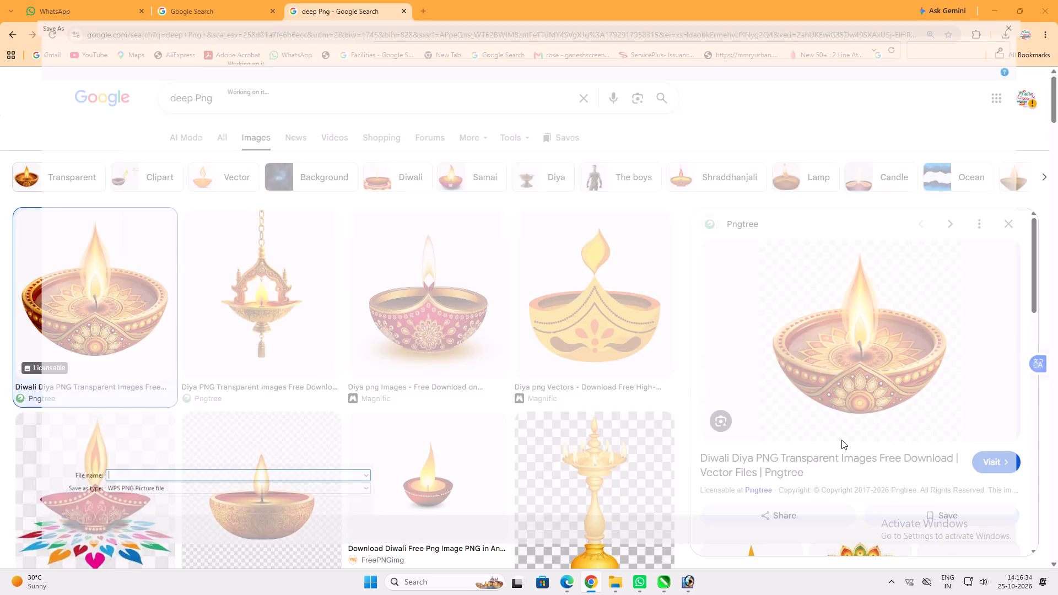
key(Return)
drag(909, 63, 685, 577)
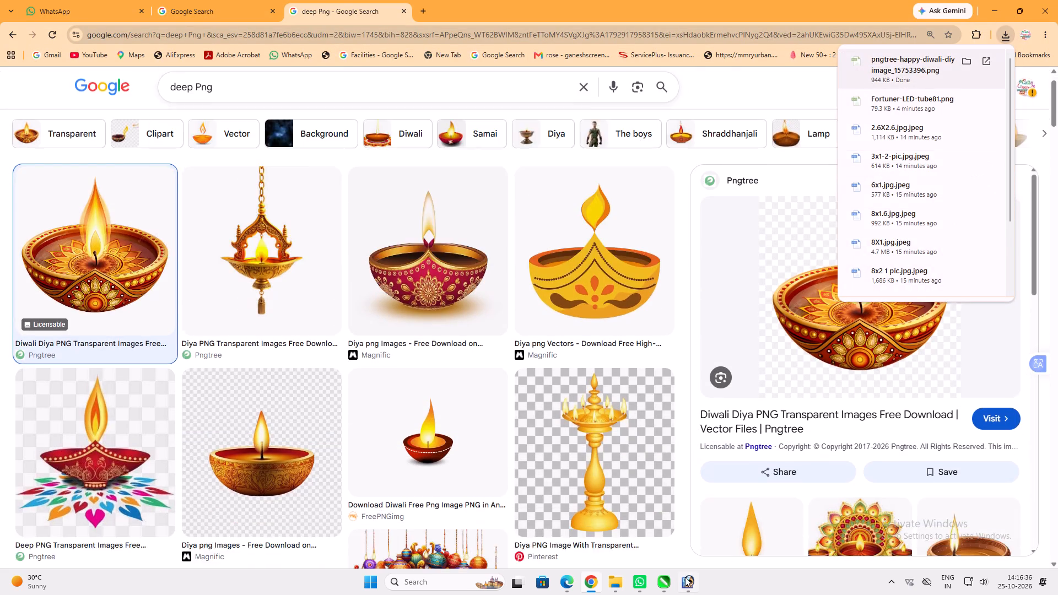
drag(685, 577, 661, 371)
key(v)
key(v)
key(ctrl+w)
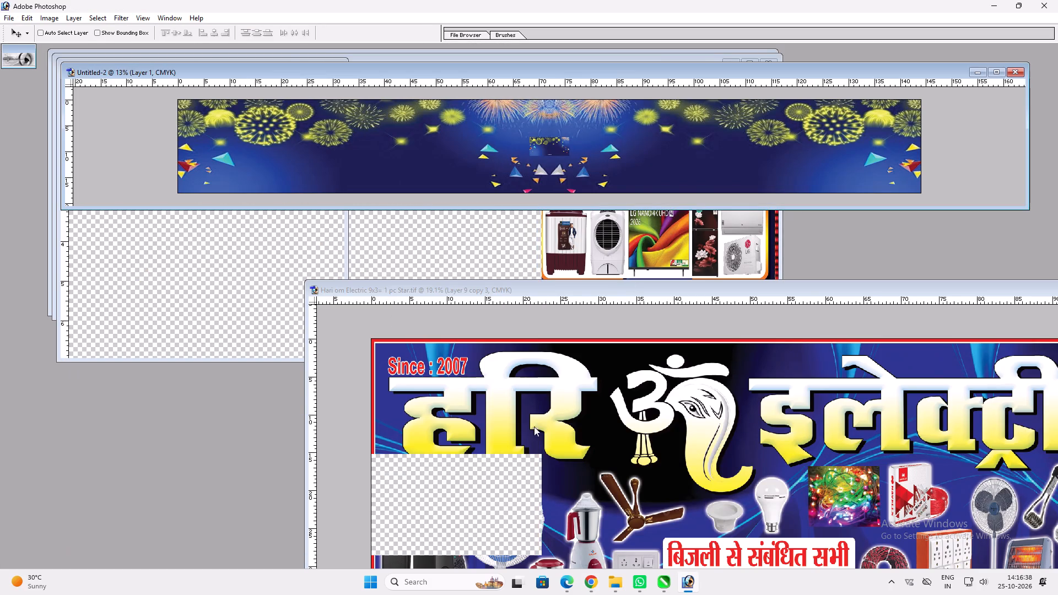
Copy the Diwali diya picture in Chrome and paste it into the fireworks banner in Photoshop.
click(596, 582)
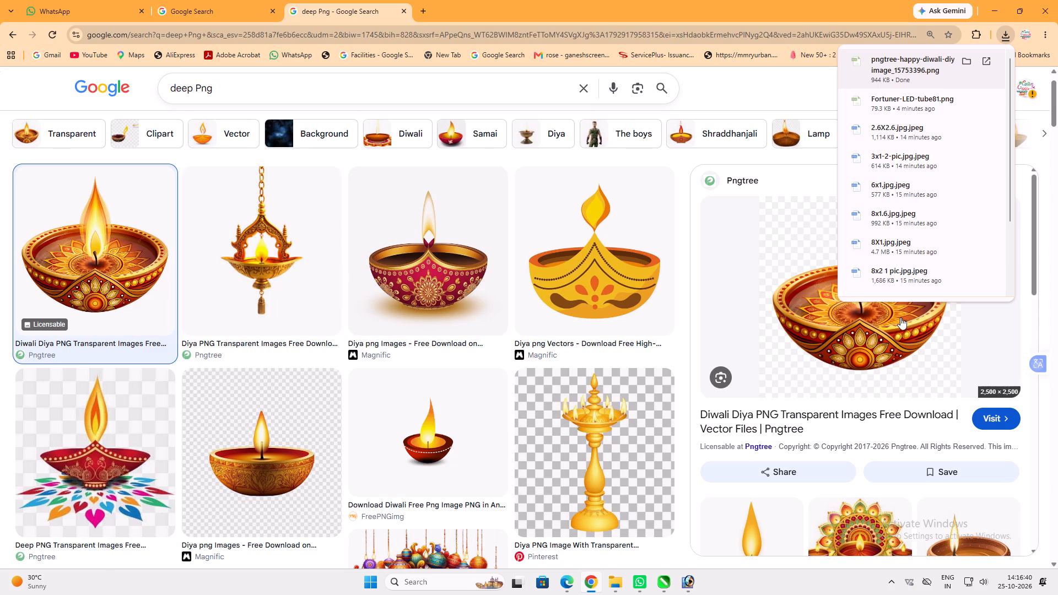
right_click(816, 289)
drag(864, 462, 856, 462)
click(688, 580)
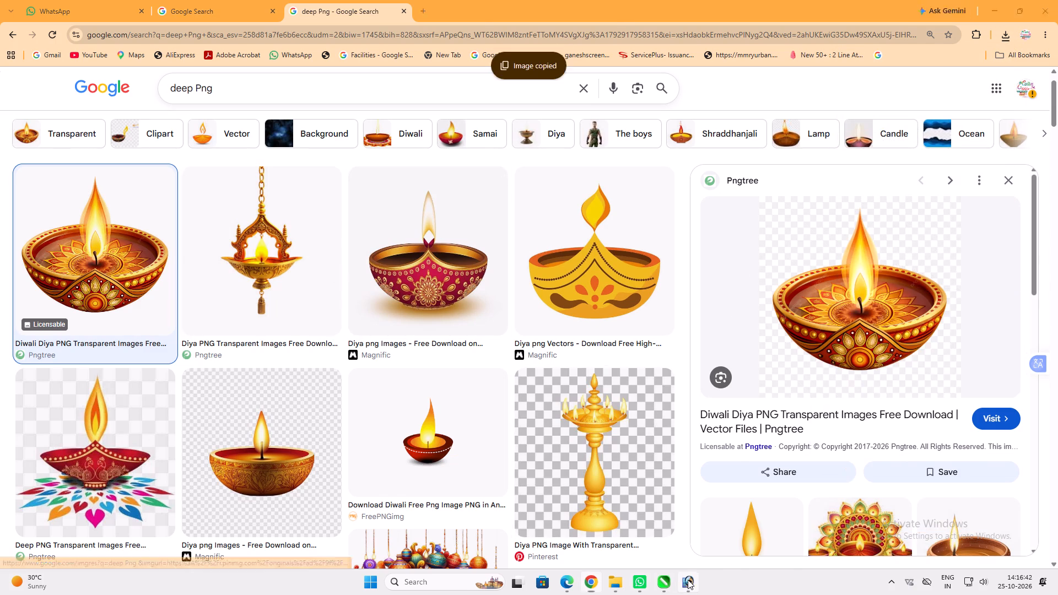
key(ctrl+v)
Maximize the fireworks banner window, scale the diya picture down to the banner's height, and move it up within the canvas.
double_click(547, 79)
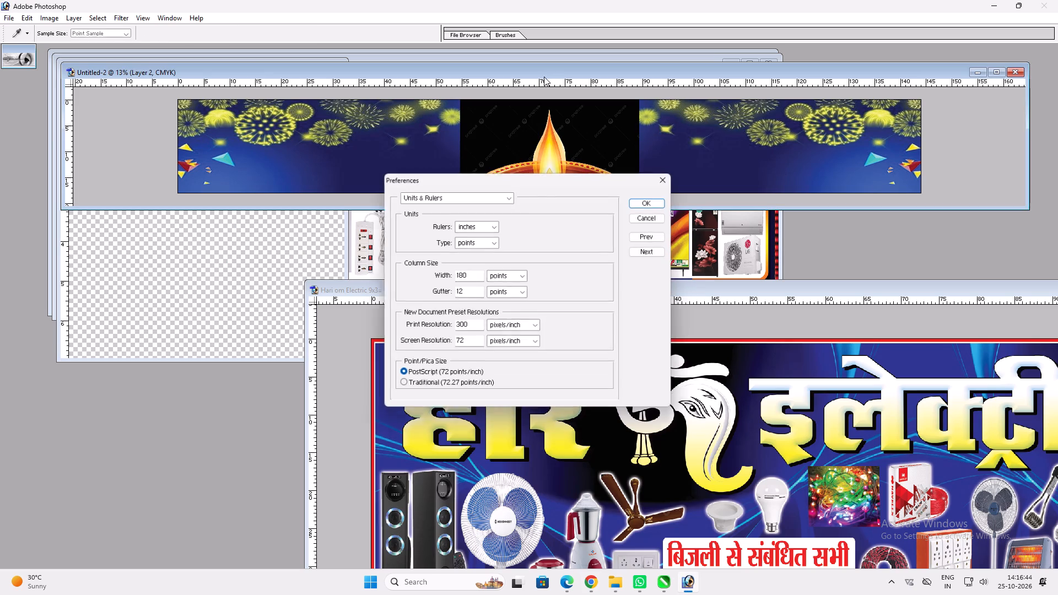
double_click(543, 76)
key(Return)
double_click(543, 76)
scroll(584, 286, up, 4)
key(ctrl+t)
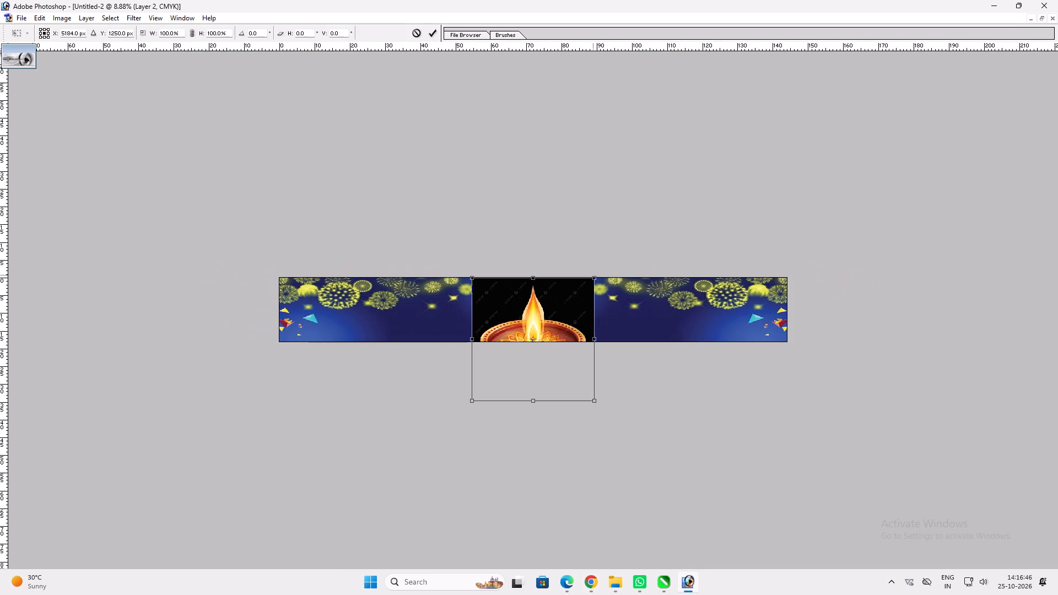
alt+shift+drag(592, 278, 563, 306)
key(Return)
key(v)
drag(563, 307, 560, 277)
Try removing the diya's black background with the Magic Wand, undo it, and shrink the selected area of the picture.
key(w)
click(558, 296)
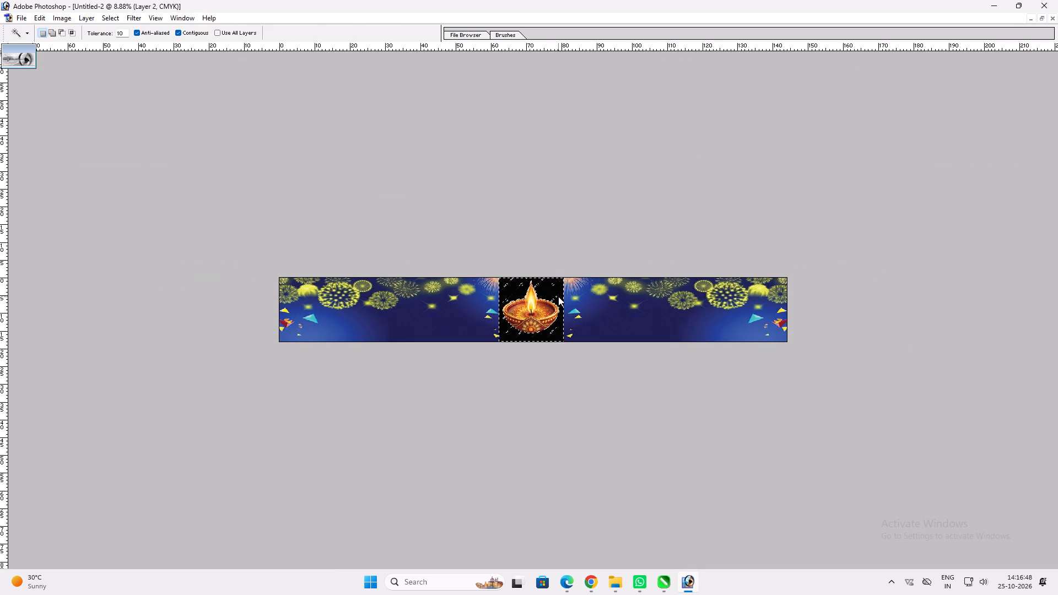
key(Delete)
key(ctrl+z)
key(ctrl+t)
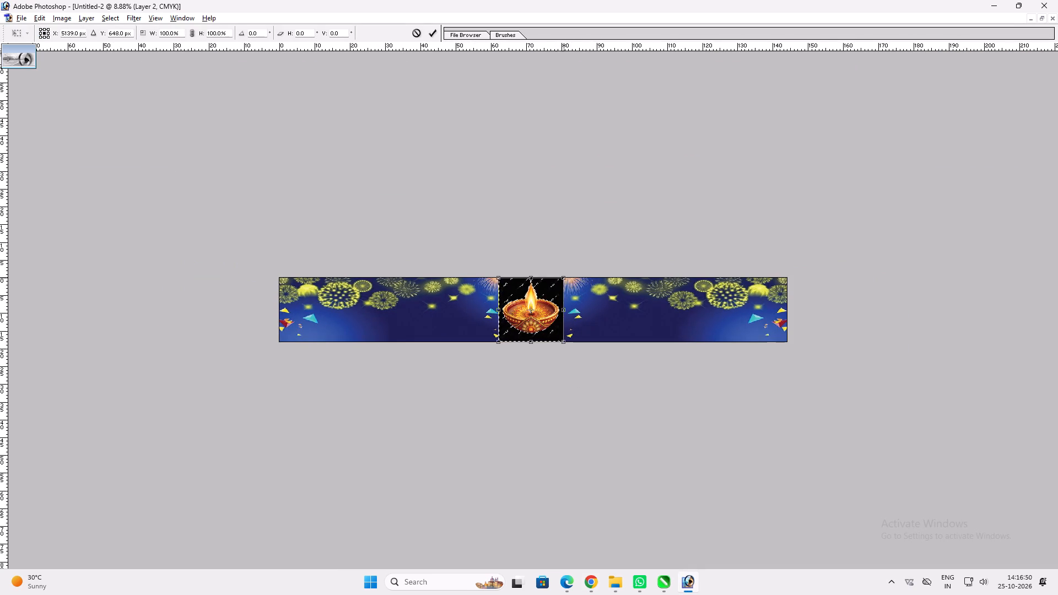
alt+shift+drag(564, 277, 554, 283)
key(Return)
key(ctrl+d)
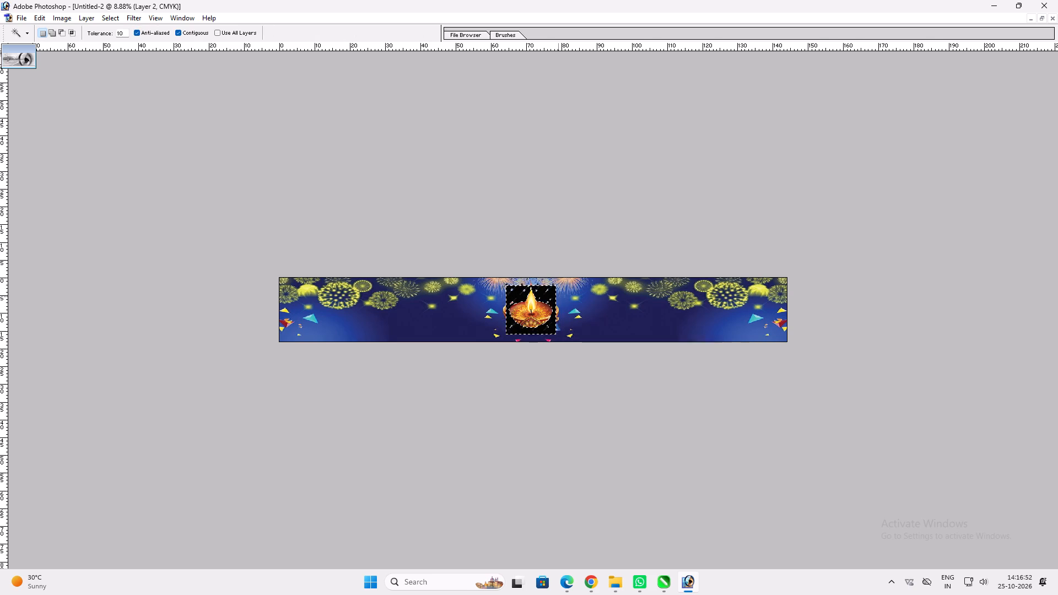
Set the Magic Wand tolerance to 60.
key(ctrl+plus)
key(ctrl+plus)
key(space)
key(w)
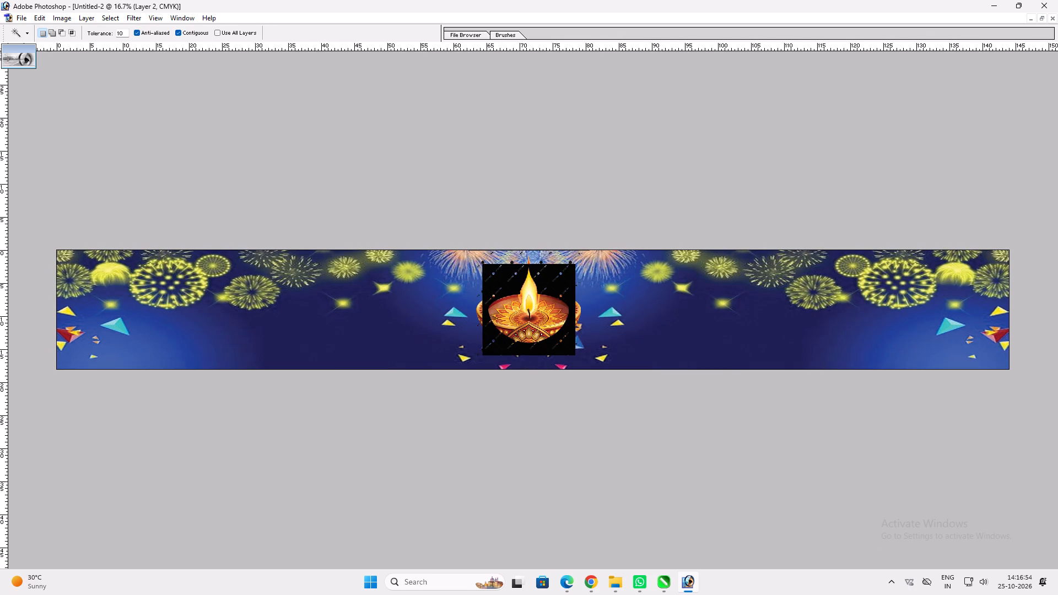
drag(125, 31, 0, 35)
text(60)
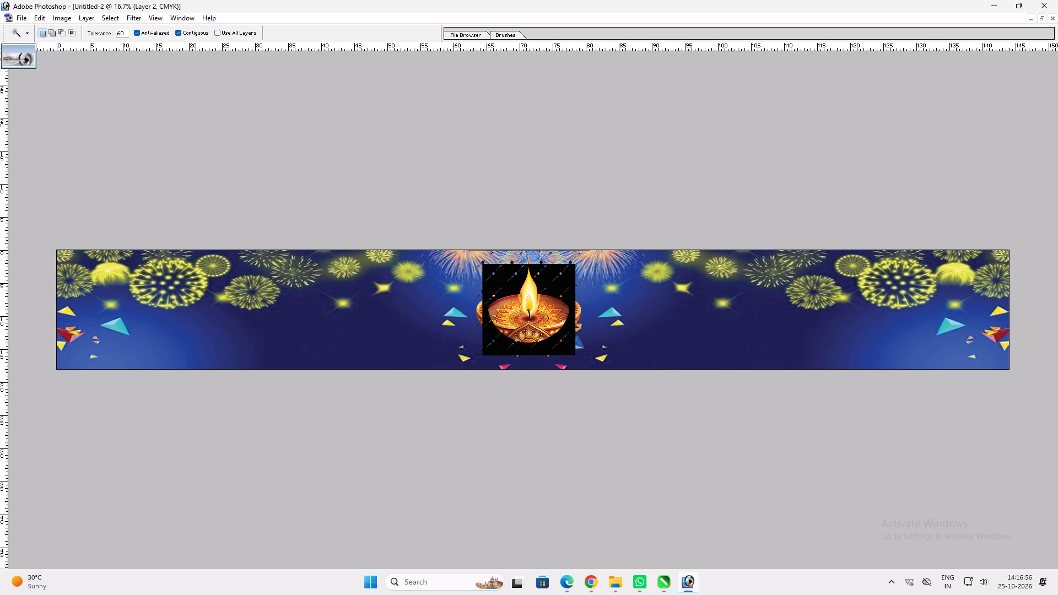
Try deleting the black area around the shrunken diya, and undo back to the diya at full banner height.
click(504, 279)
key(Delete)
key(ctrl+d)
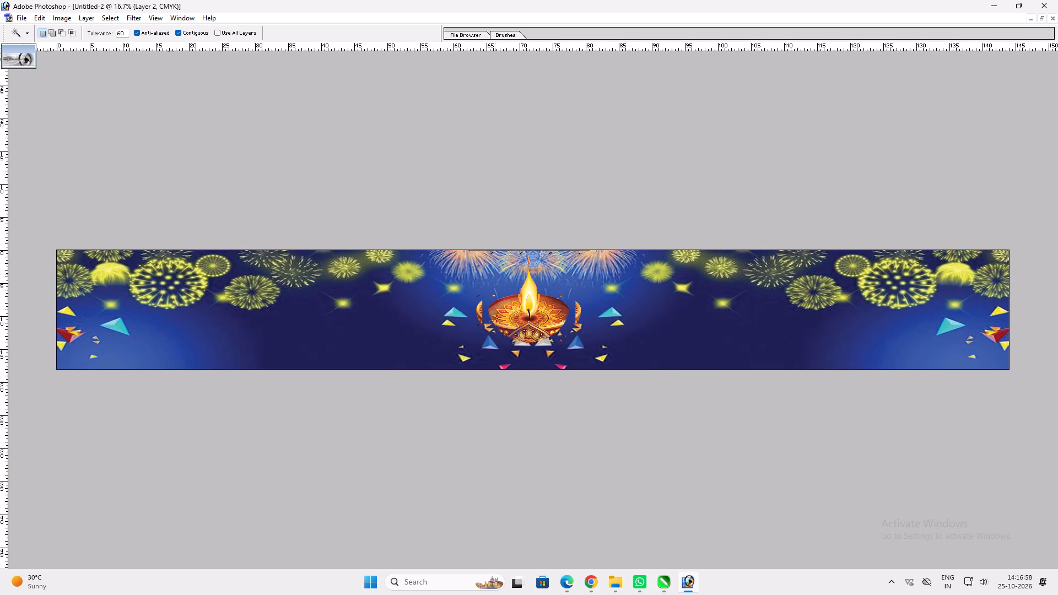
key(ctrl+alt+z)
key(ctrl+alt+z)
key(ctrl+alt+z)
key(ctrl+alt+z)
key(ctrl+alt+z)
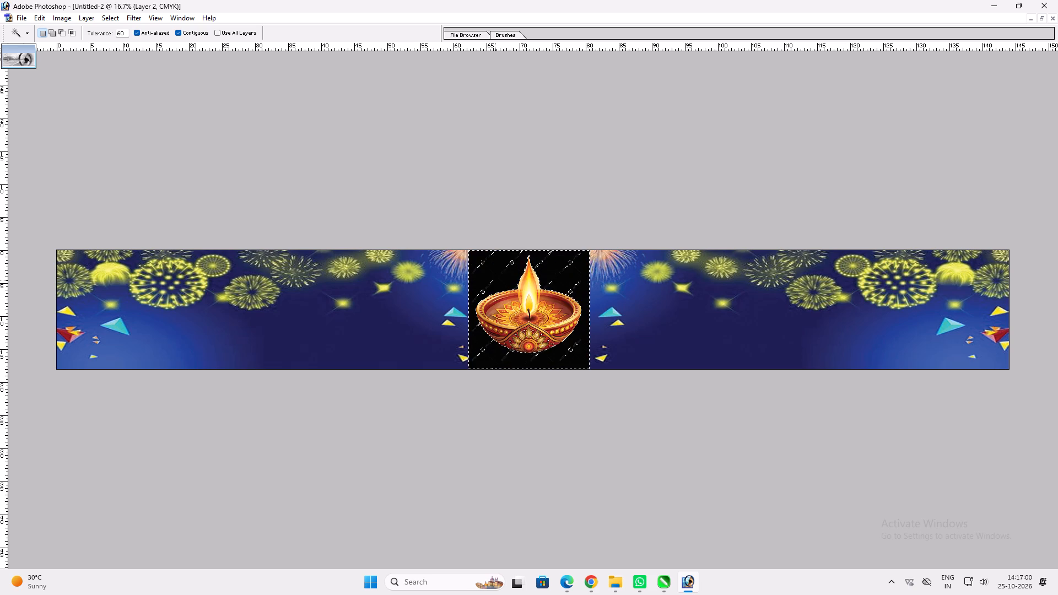
Select the black background around the full-height diya with the Magic Wand, delete it, and deselect.
double_click(496, 281)
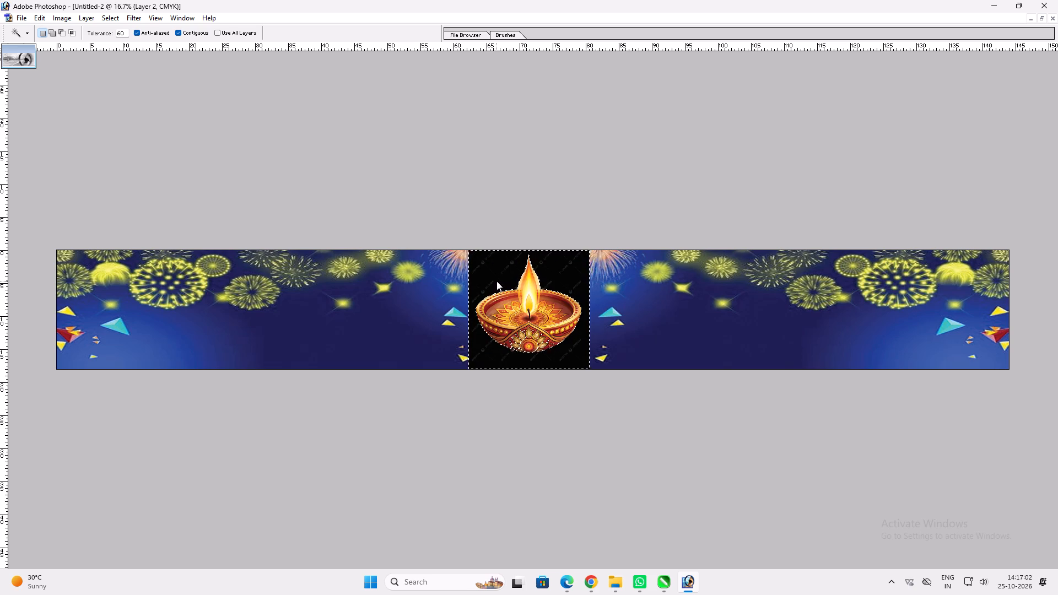
key(Delete)
key(ctrl+d)
Scale the cut-out diya down about its center to roughly half the banner's height.
key(ctrl+t)
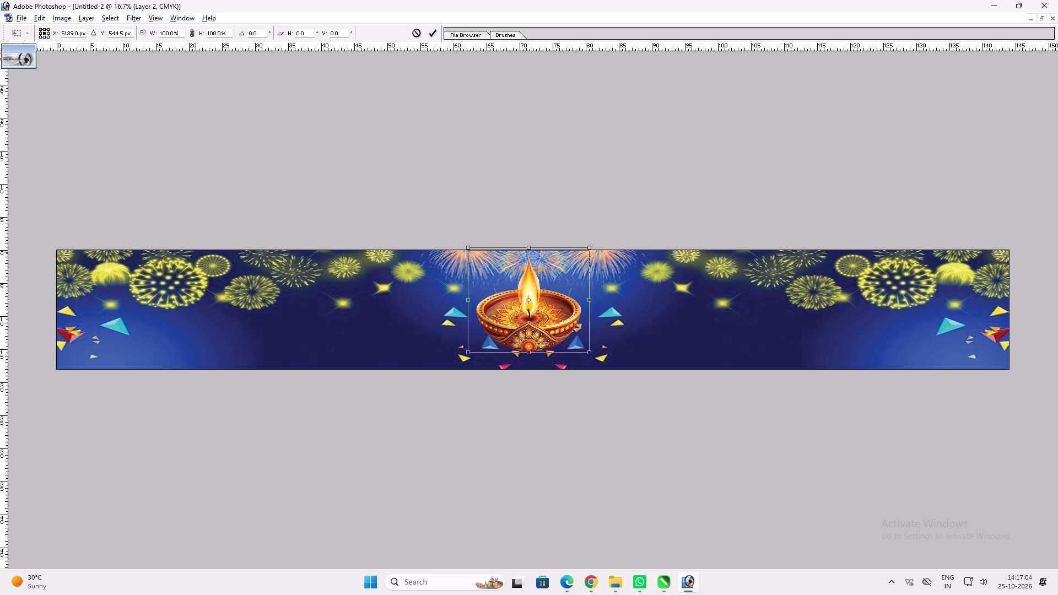
alt+shift+drag(587, 246, 563, 266)
key(Return)
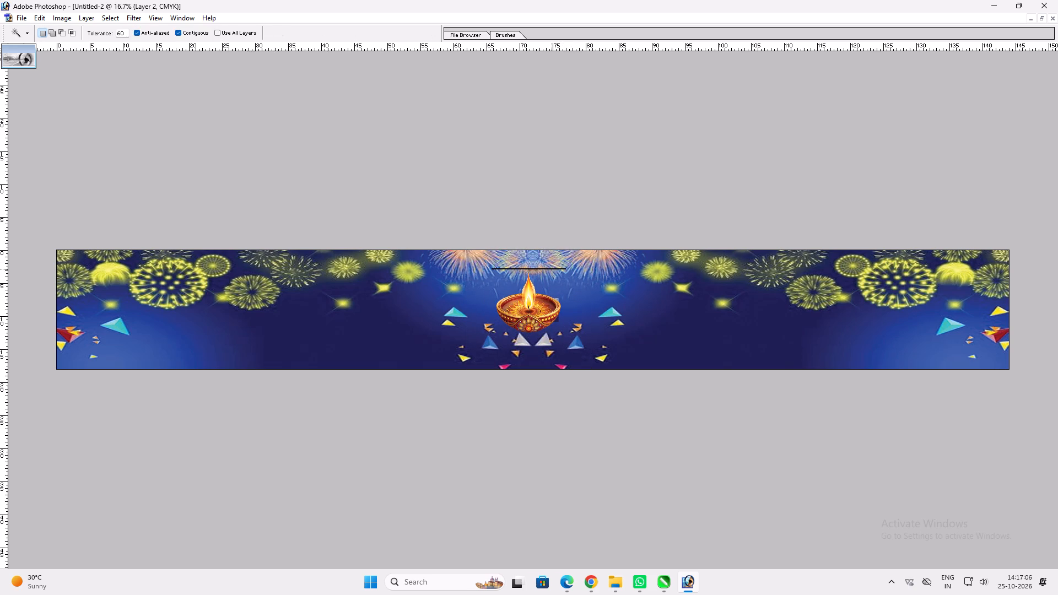
Select the leftover black line above the diya with the Magic Wand, delete it, and deselect.
click(549, 269)
key(ctrl+z)
key(z)
drag(476, 246, 726, 343)
key(v)
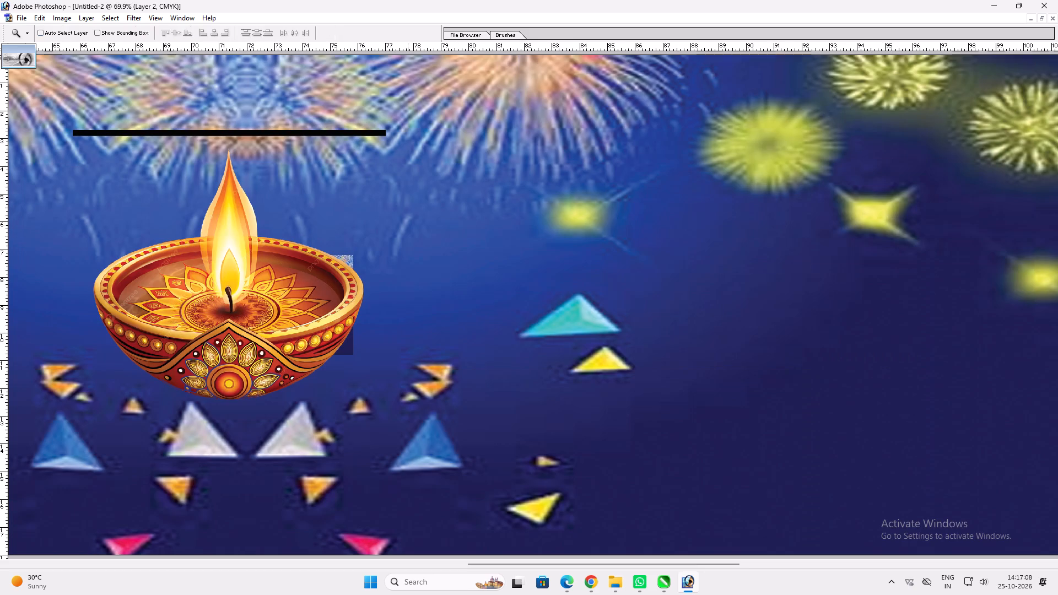
key(w)
click(323, 134)
key(Delete)
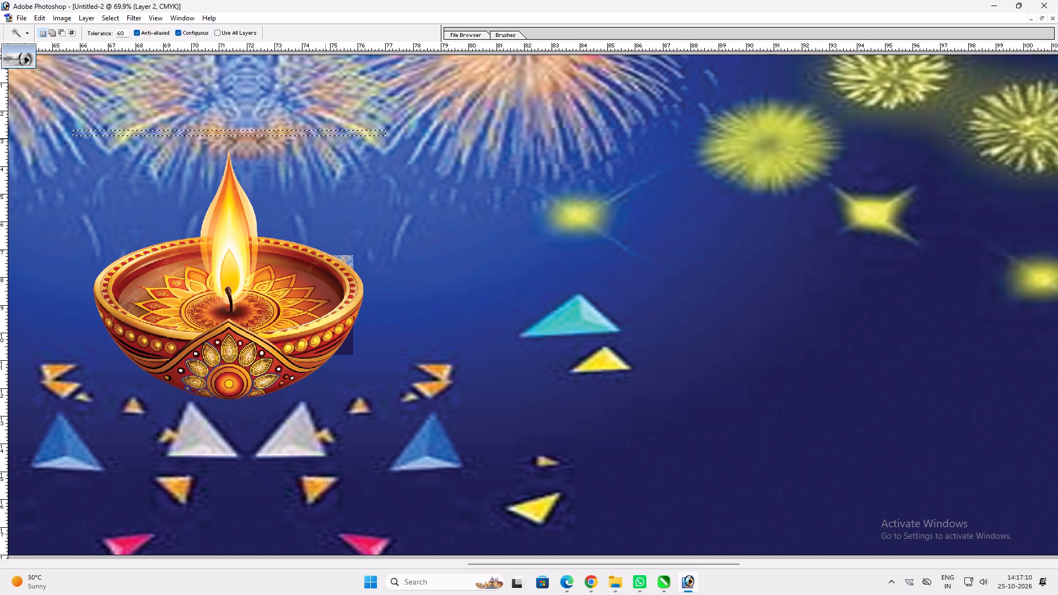
key(ctrl+d)
Move the diya from the banner's center to the dark area left of the central fireworks.
key(space)
key(space)
key(space)
key(space)
key(space)
right_drag(327, 237, 332, 240)
click(344, 243)
key(v)
drag(526, 322, 340, 300)
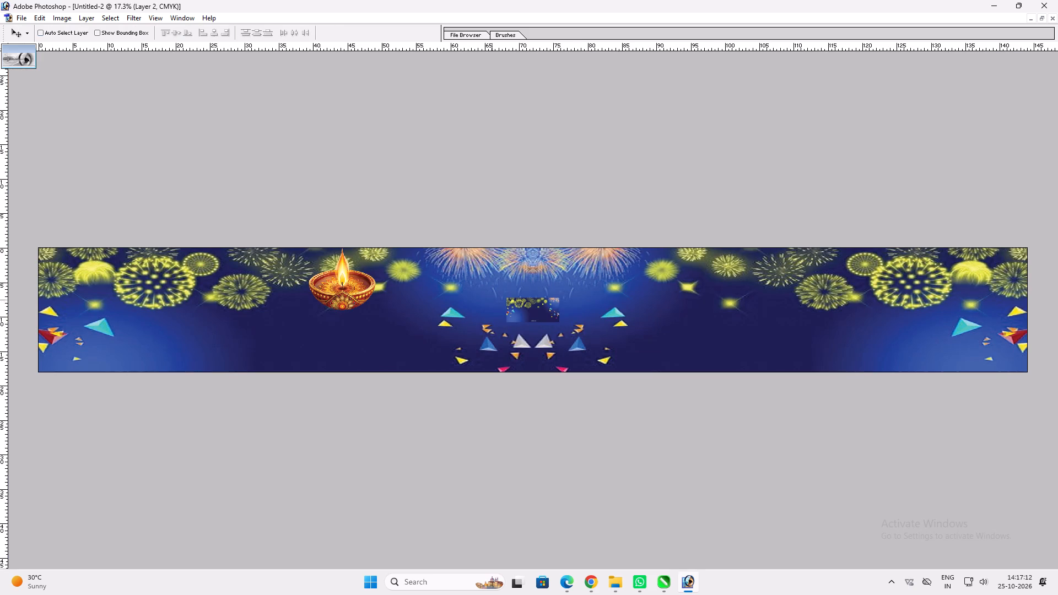
Delete the leftover small fireworks picture at the center of the banner.
ctrl+click(521, 306)
key(alt+l)
key(alt+l)
key(alt+l)
key(v)
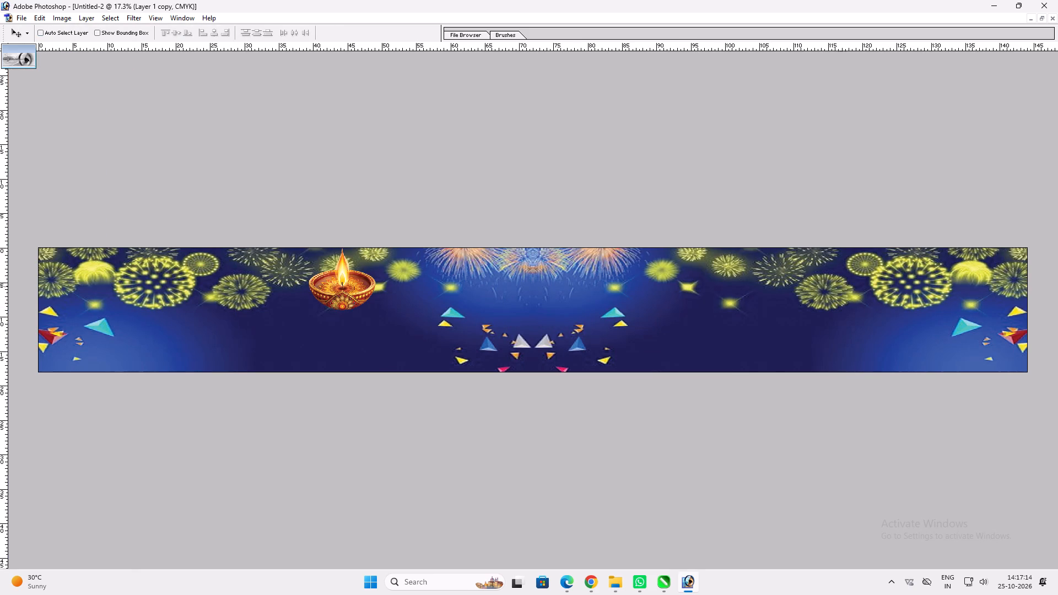
Scale the diya down to roughly a third of its size and place it in the banner's bottom-left corner.
ctrl+click(356, 297)
key(ctrl+t)
shift+drag(378, 309, 331, 271)
key(Return)
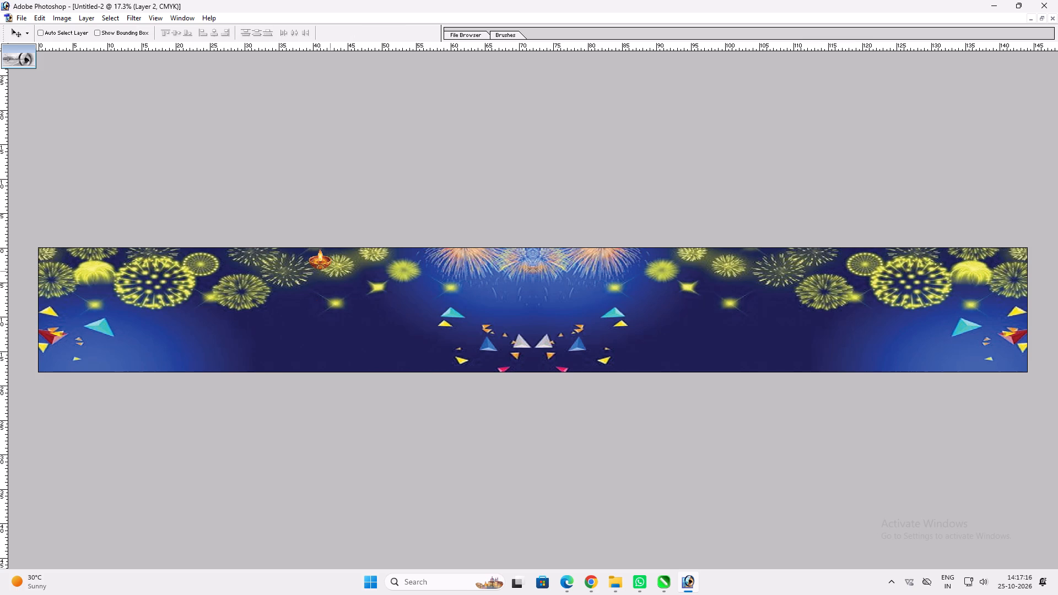
drag(317, 269, 49, 370)
Scale the small corner diya about its center to 84% in width and height.
key(z)
drag(22, 350, 69, 389)
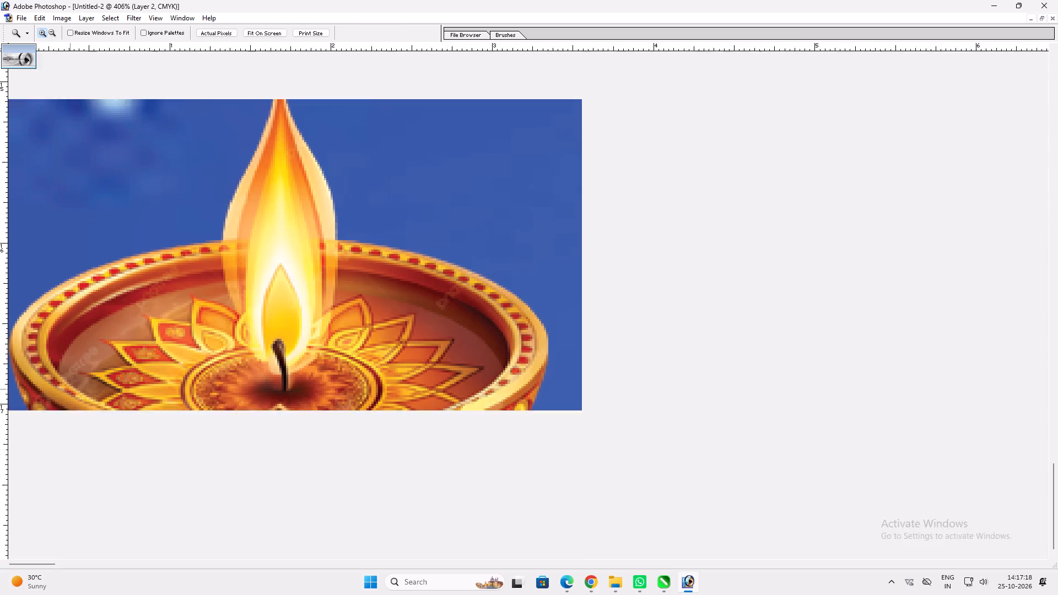
key(ctrl+t)
alt+shift+drag(546, 66, 509, 113)
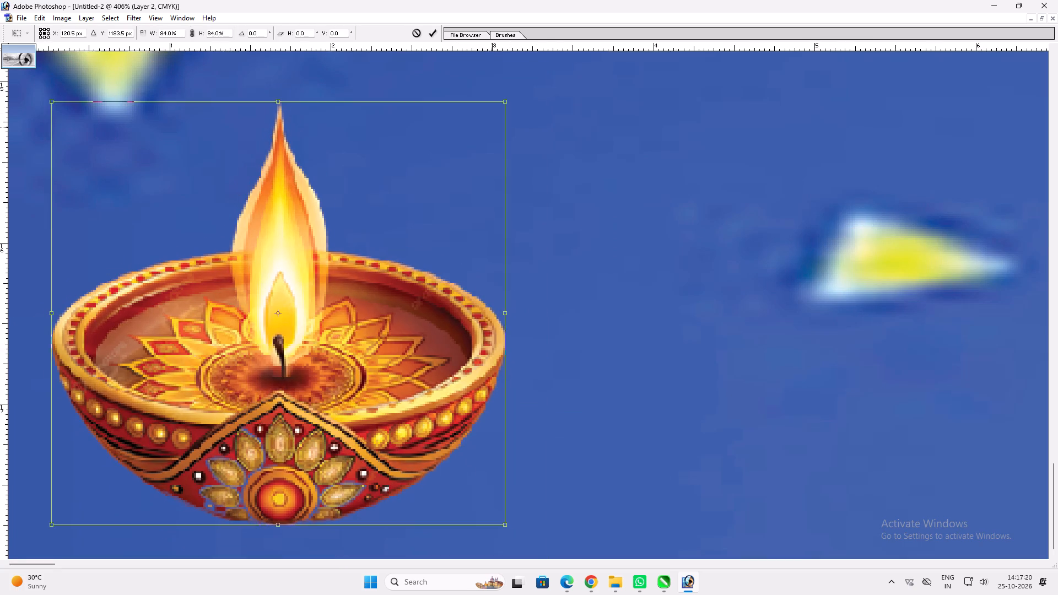
key(shift+Return)
key(space)
key(space)
key(space)
key(space)
key(space)
key(space)
right_drag(371, 197, 385, 201)
drag(390, 202, 396, 205)
Duplicate the corner diya upward five times to form a column of six along the banner's left edge.
key(v)
key(v)
alt+shift+drag(52, 364, 52, 343)
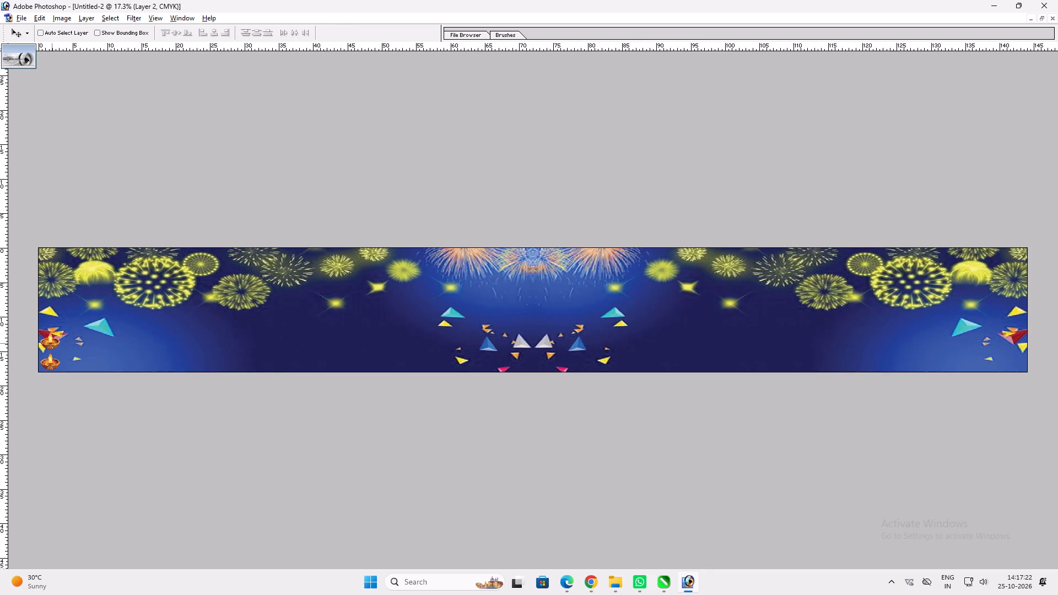
alt+shift+drag(52, 343, 52, 344)
alt+shift+drag(52, 344, 57, 326)
shift+click(57, 326)
key(ctrl+z)
key(v)
alt+shift+drag(57, 326, 61, 306)
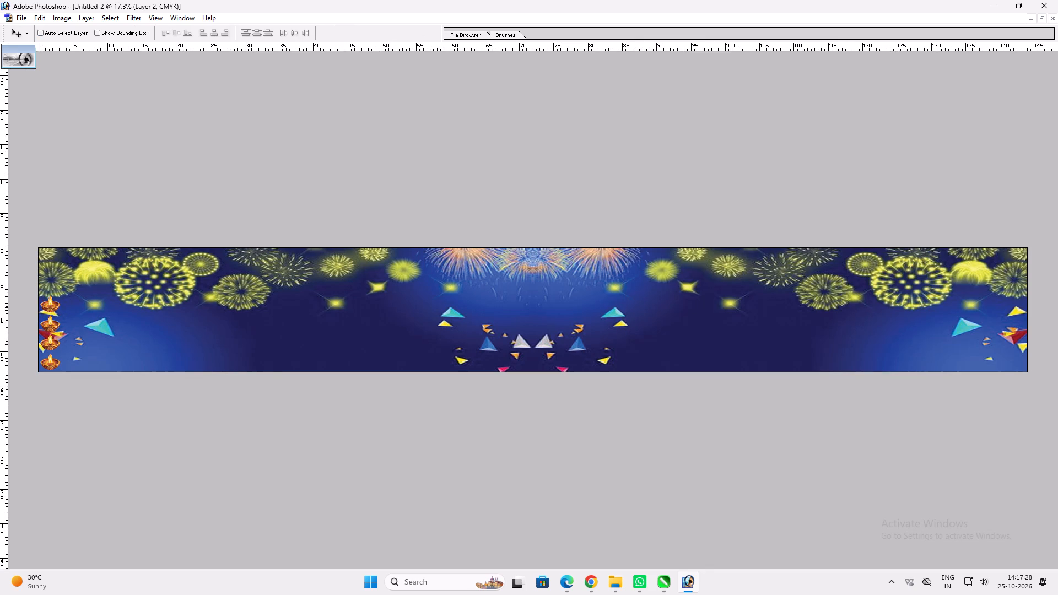
alt+shift+drag(59, 307, 61, 284)
alt+shift+drag(60, 284, 62, 264)
Link the six diyas of the left column and distribute them with equal vertical spacing.
ctrl+shift+click(52, 282)
ctrl+shift+click(47, 306)
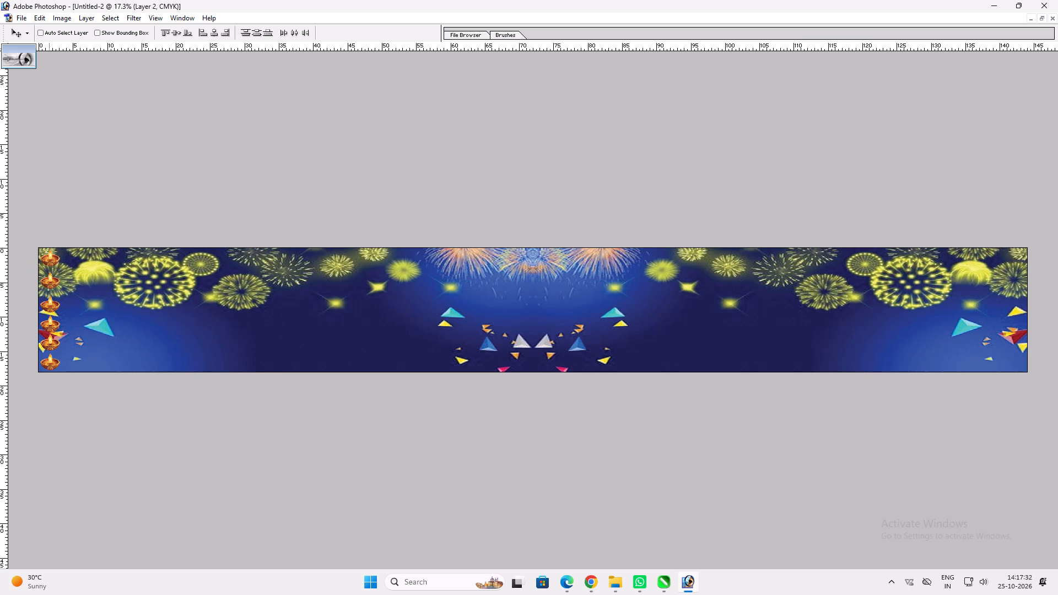
ctrl+shift+click(49, 325)
ctrl+shift+click(50, 340)
ctrl+shift+click(48, 363)
drag(49, 361, 80, 359)
key(ctrl+z)
double_click(258, 35)
key(v)
Duplicate the column's top diya twice to the right to start a row along the banner's top edge.
right_click(50, 259)
click(55, 262)
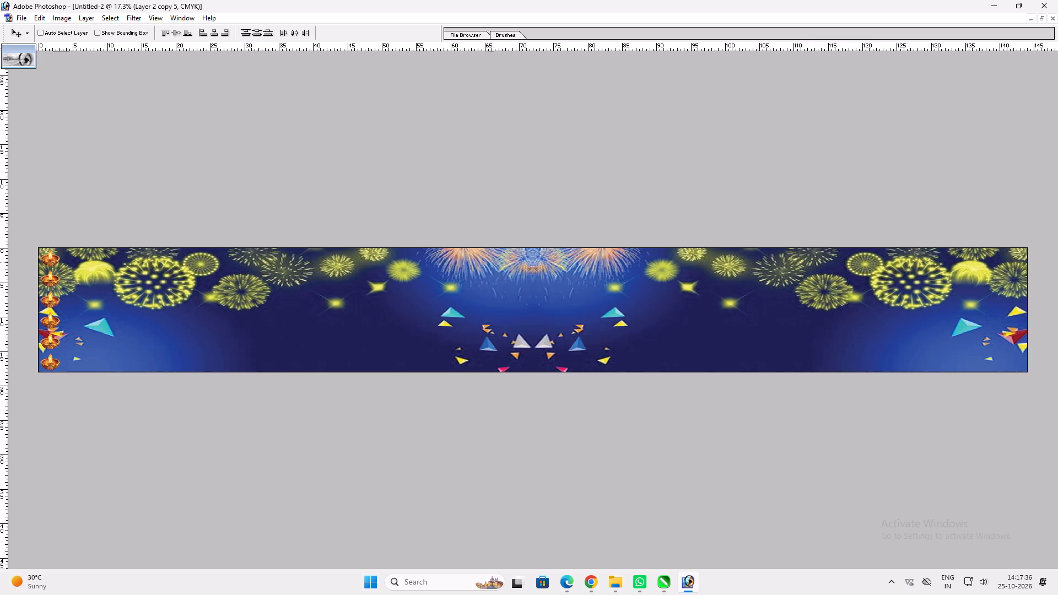
ctrl+shift+right_click(54, 258)
ctrl+shift+click(65, 265)
ctrl+shift+right_click(53, 261)
ctrl+shift+click(64, 266)
alt+drag(56, 263, 77, 263)
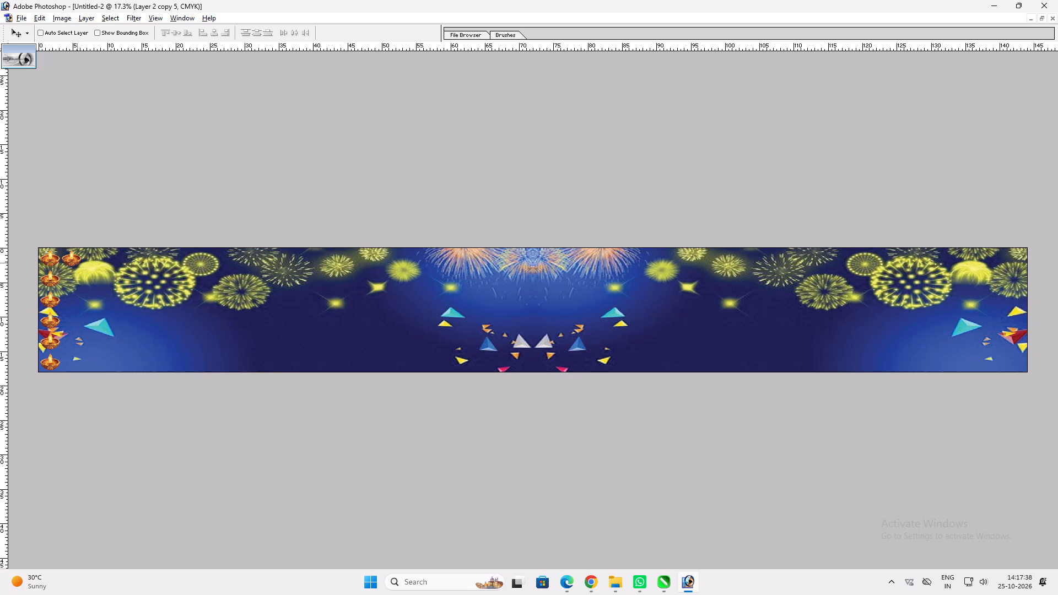
alt+drag(77, 263, 79, 263)
alt+shift+drag(73, 262, 95, 268)
Merge the first three top-row diyas into one layer and duplicate that set twice to the right, making nine.
ctrl+shift+click(74, 261)
ctrl+shift+click(49, 261)
drag(49, 261, 57, 262)
key(ctrl+z)
key(ctrl+e)
alt+shift+drag(61, 261, 130, 275)
alt+shift+drag(142, 269, 209, 277)
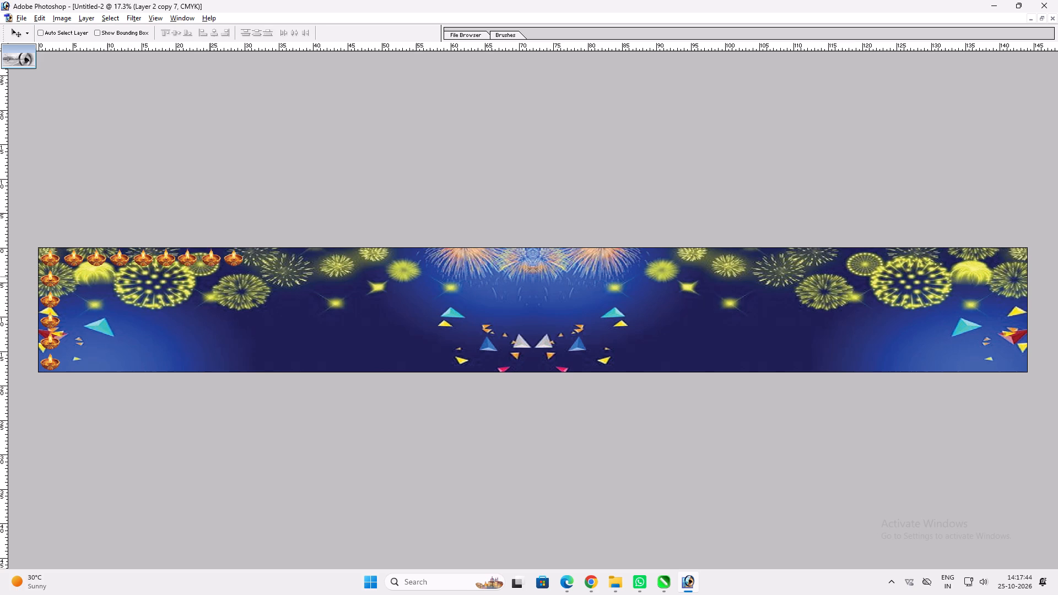
alt+shift+drag(209, 277, 211, 277)
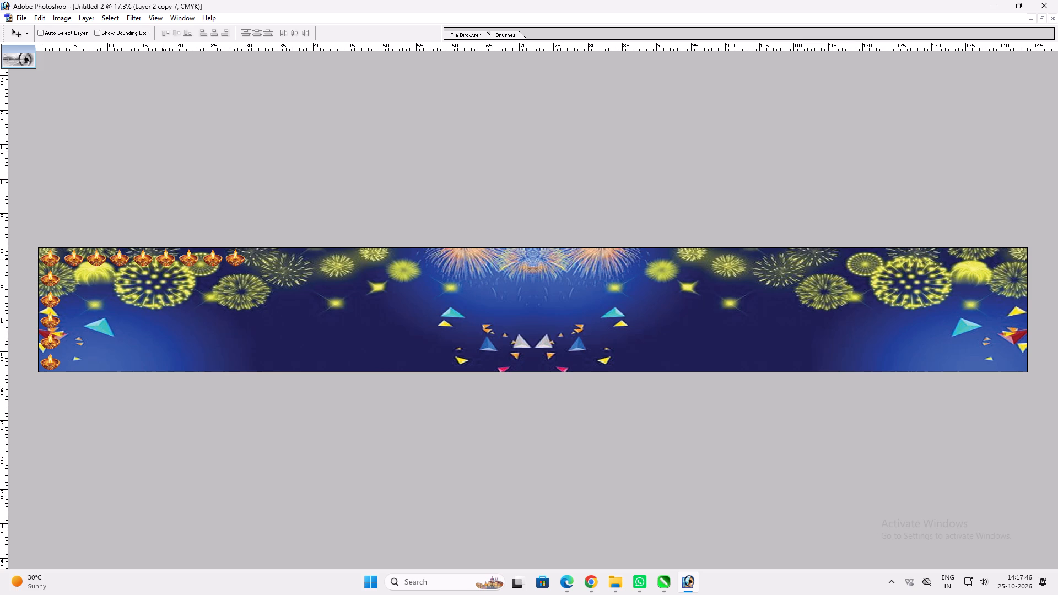
Merge the three top-row diya sets into one nine-diya strip and hide the rulers.
ctrl+shift+click(163, 259)
drag(163, 259, 176, 264)
key(ctrl+z)
ctrl+shift+click(98, 257)
drag(96, 257, 118, 269)
key(ctrl+z)
key(ctrl+r)
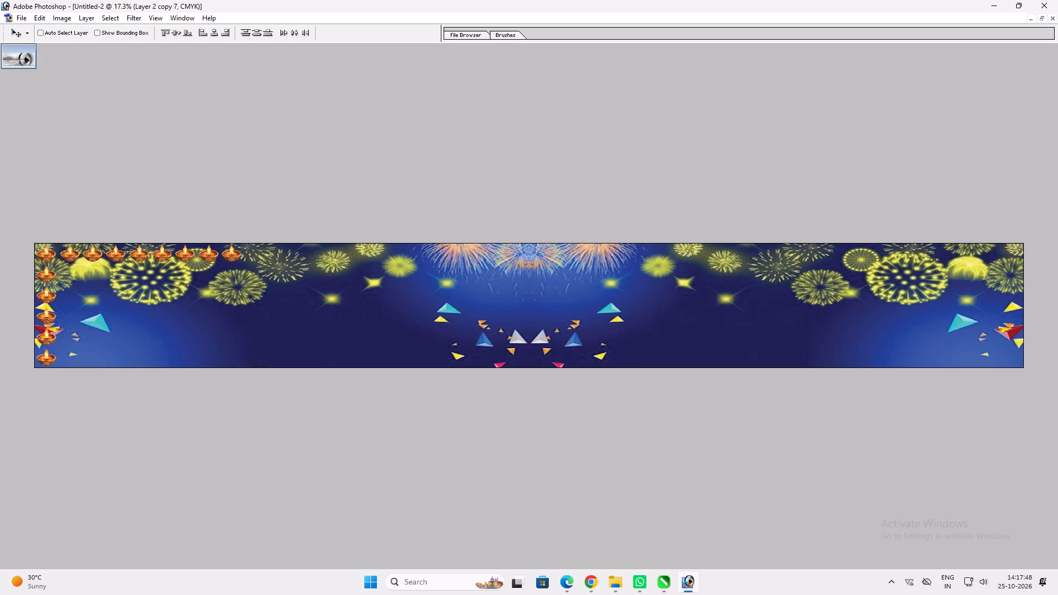
key(ctrl+e)
Duplicate the nine-diya strip four times to the right so the row spans the banner's whole top edge.
alt+shift+drag(163, 262, 352, 270)
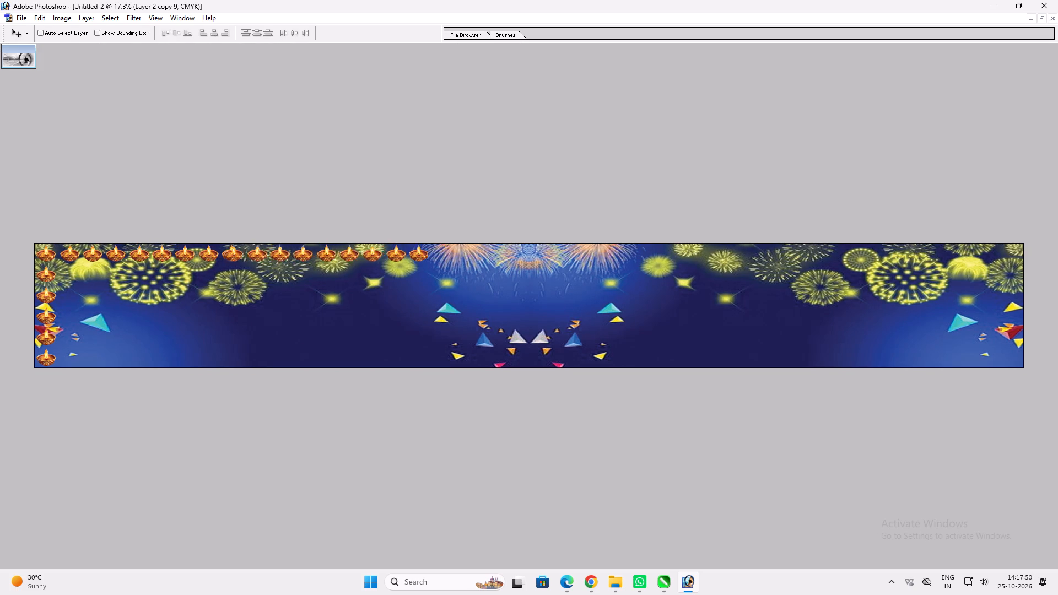
alt+shift+drag(352, 270, 370, 271)
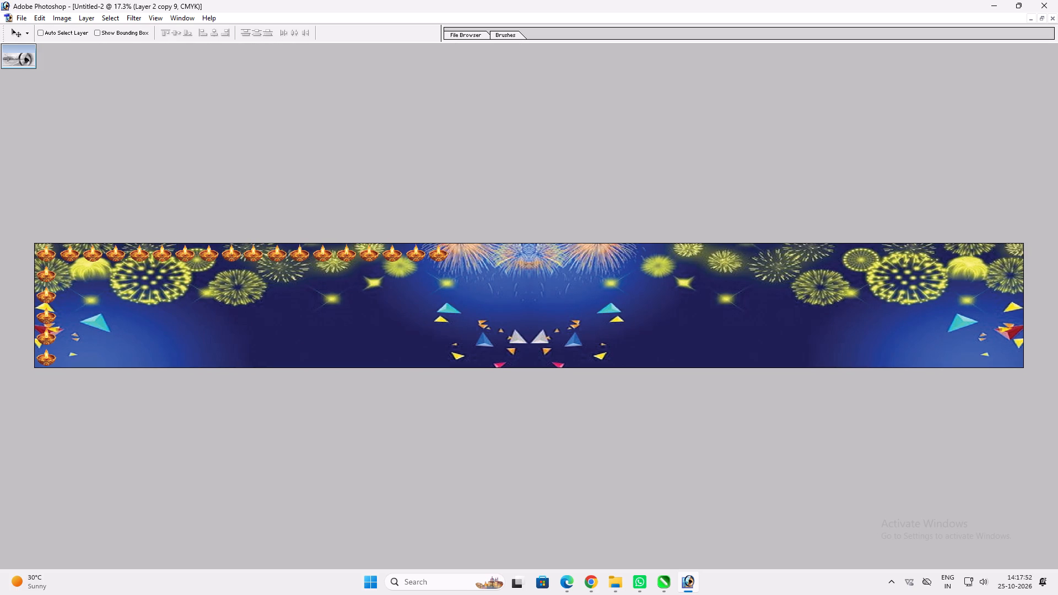
shift+click(340, 256)
click(341, 256)
alt+shift+drag(335, 256, 540, 270)
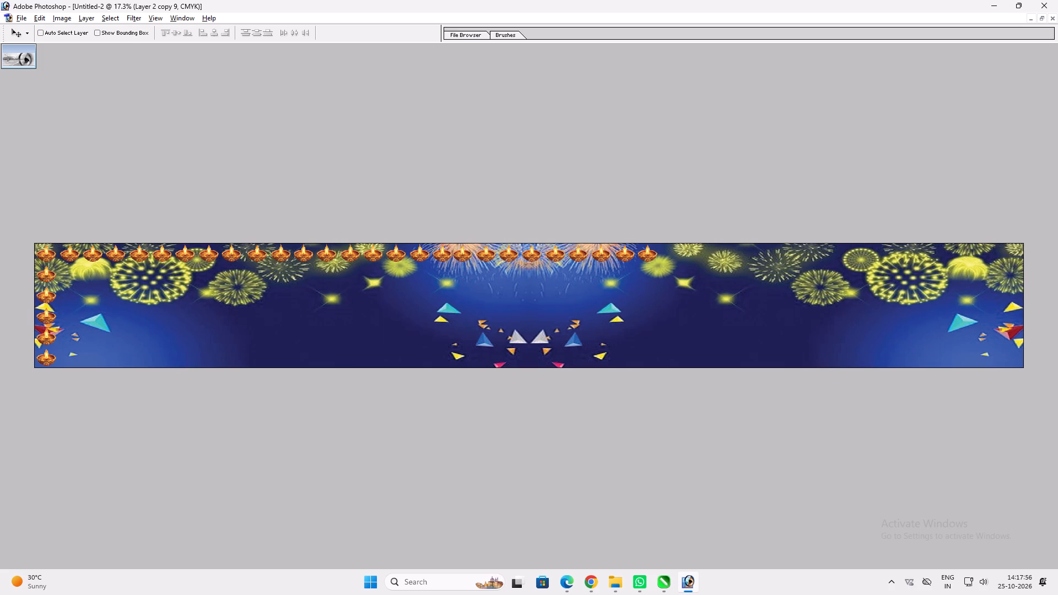
alt+shift+drag(540, 270, 542, 269)
shift+click(525, 262)
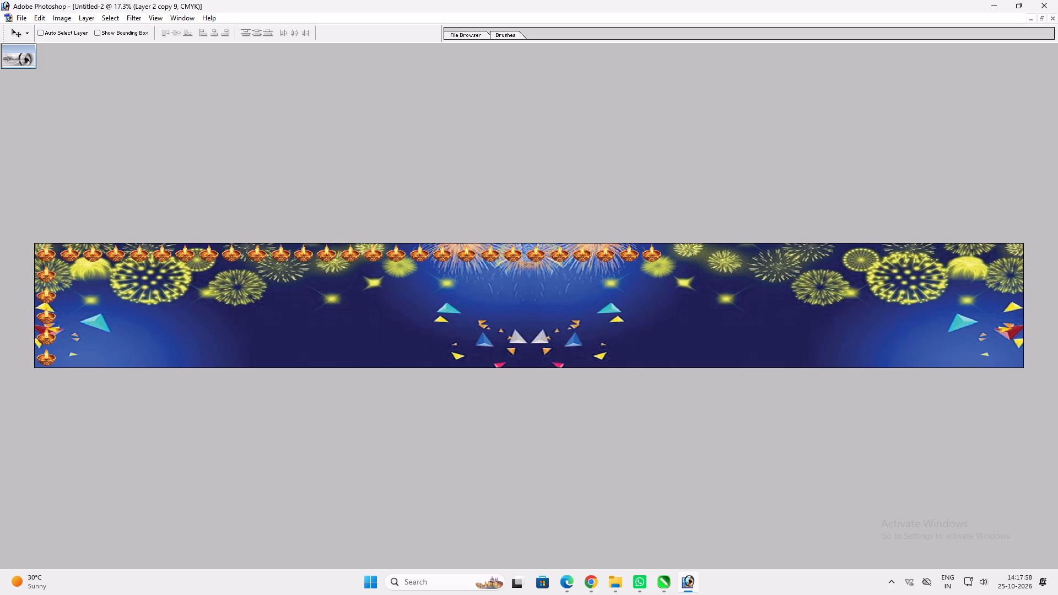
alt+shift+drag(495, 255, 704, 267)
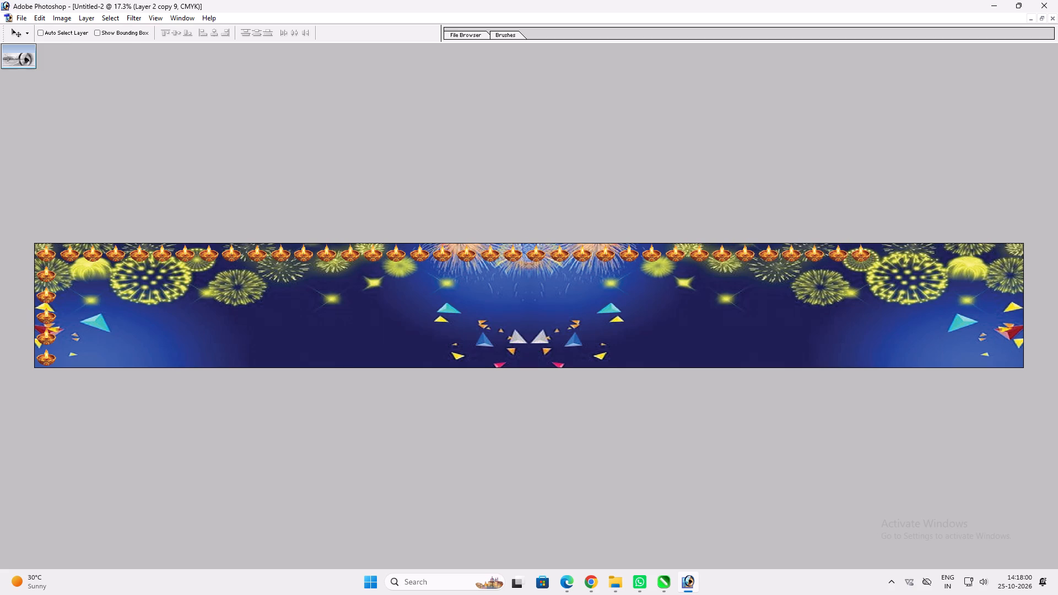
alt+shift+drag(710, 261, 917, 271)
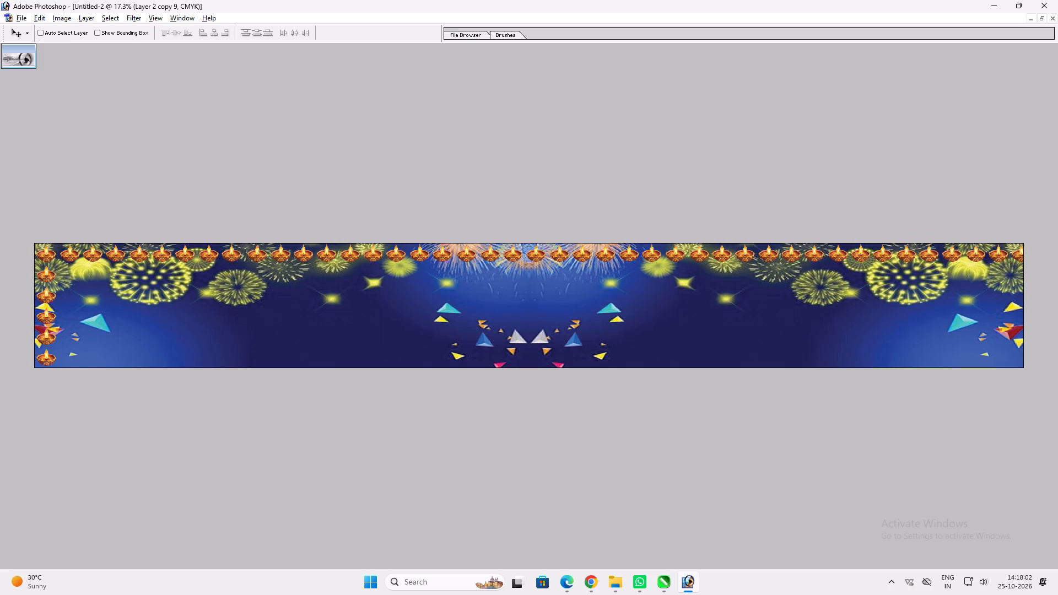
Narrow the last diya strip slightly with Free Transform so its visible diyas end within the banner's top-right corner.
scroll(917, 271, up, 1)
key(ctrl+t)
shift+drag(1028, 255, 1029, 255)
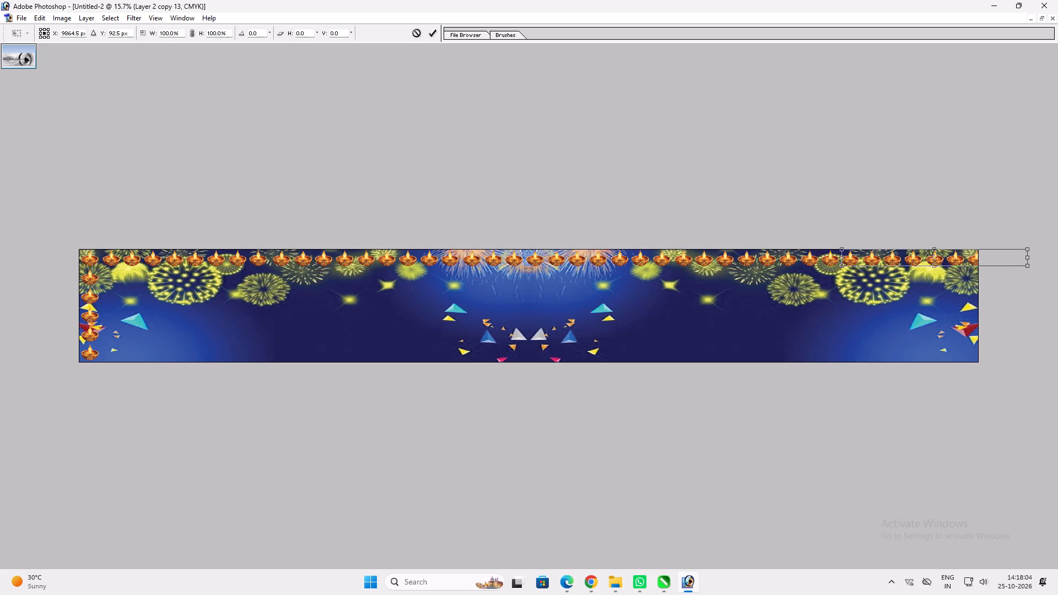
shift+drag(1029, 255, 1034, 255)
key(ctrl+z)
shift+drag(1024, 255, 1016, 258)
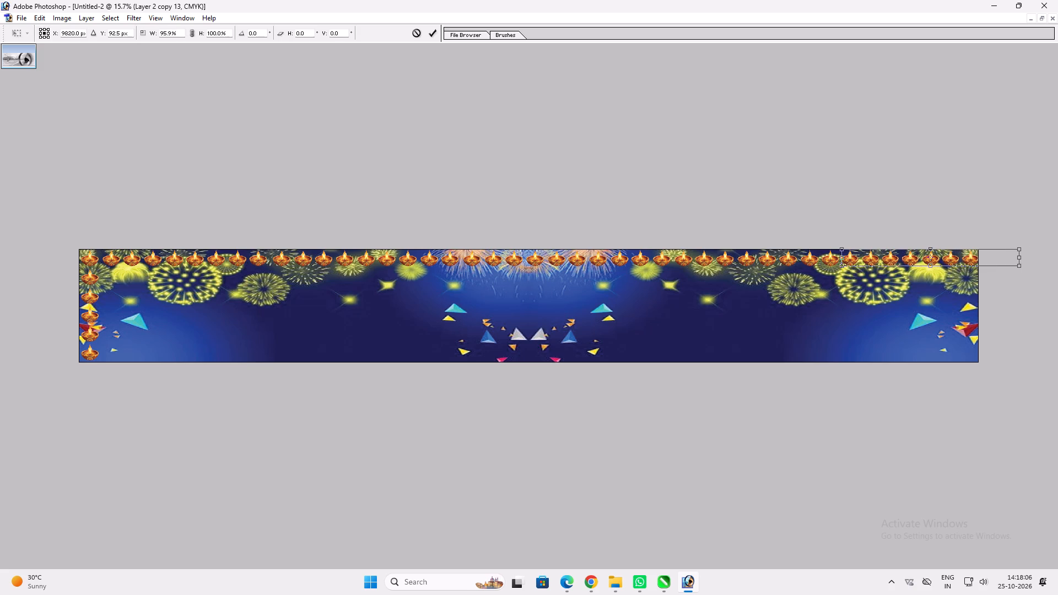
shift+drag(1016, 258, 1011, 258)
key(Return)
key(v)
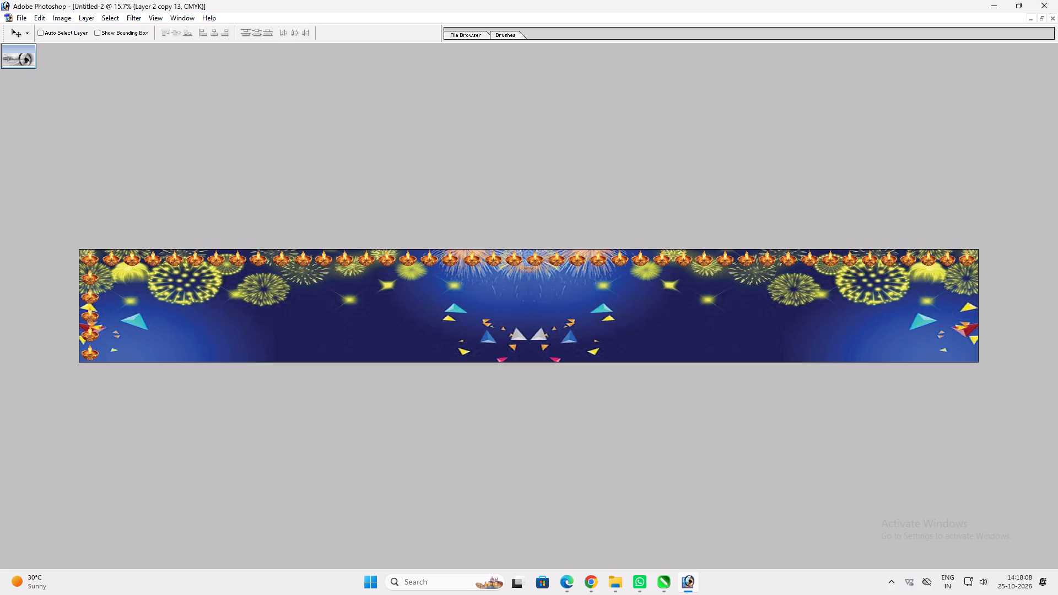
Move the vertical diya column from the banner's left edge to its right edge, below the corner diya.
ctrl+click(93, 295)
alt+shift+drag(93, 295, 962, 355)
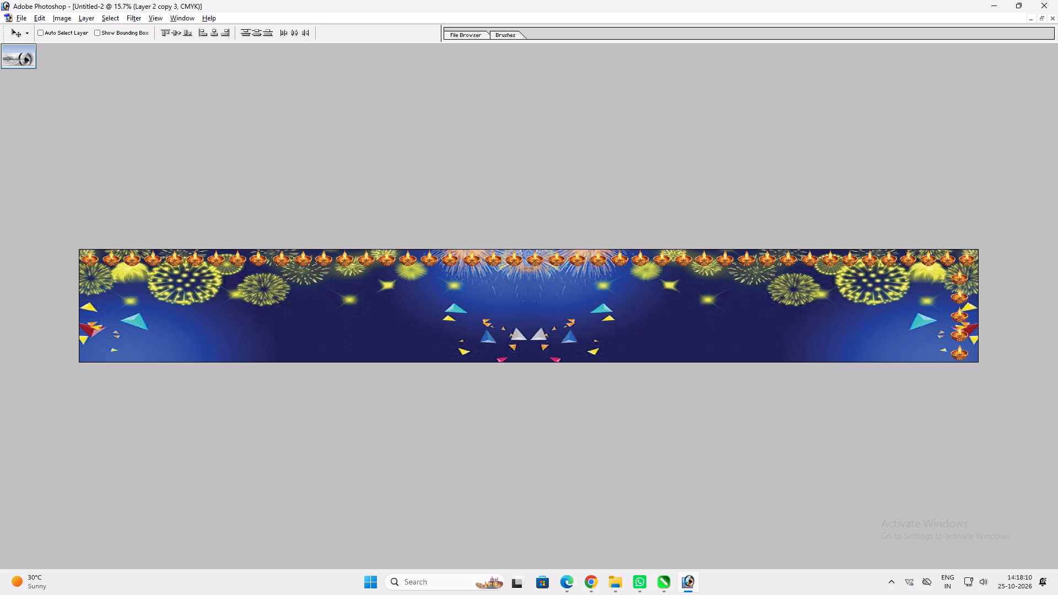
alt+shift+drag(962, 355, 969, 357)
key(Left)
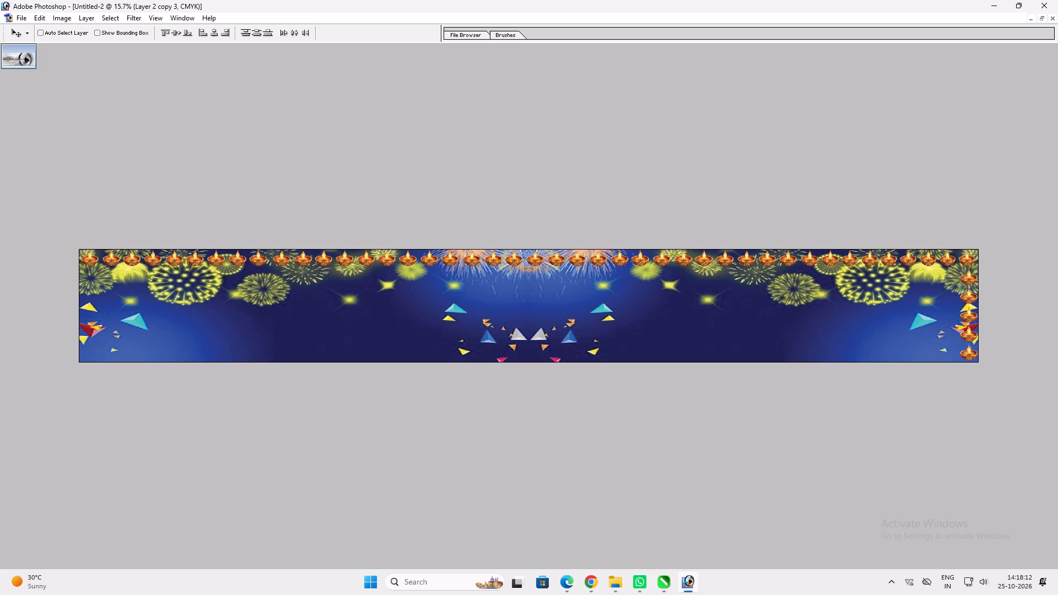
Link all the diya strips along the top edge and merge them into one layer.
ctrl+click(770, 261)
drag(770, 261, 775, 273)
key(ctrl+z)
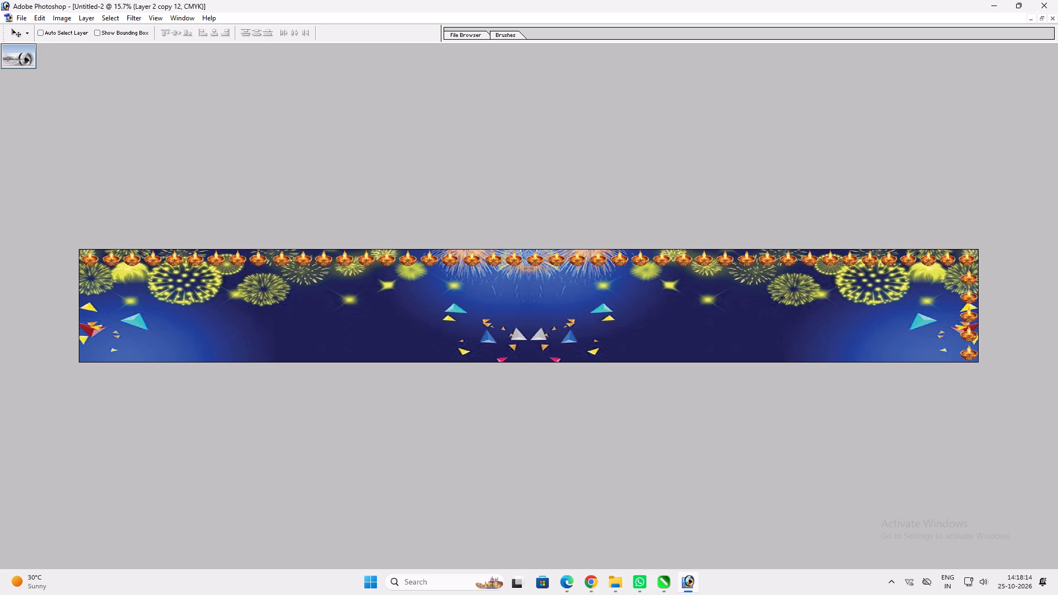
ctrl+shift+click(848, 259)
drag(848, 259, 848, 278)
key(ctrl+z)
ctrl+shift+click(577, 257)
drag(577, 257, 576, 306)
key(ctrl+z)
ctrl+shift+click(427, 259)
drag(427, 262, 411, 315)
key(ctrl+z)
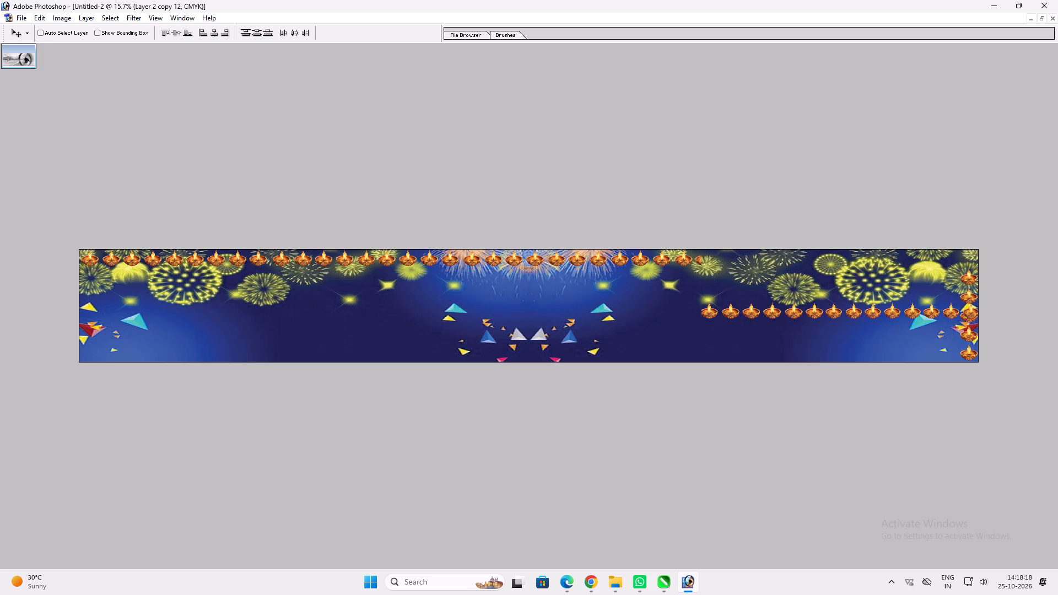
ctrl+shift+click(217, 259)
drag(217, 259, 213, 300)
key(ctrl+z)
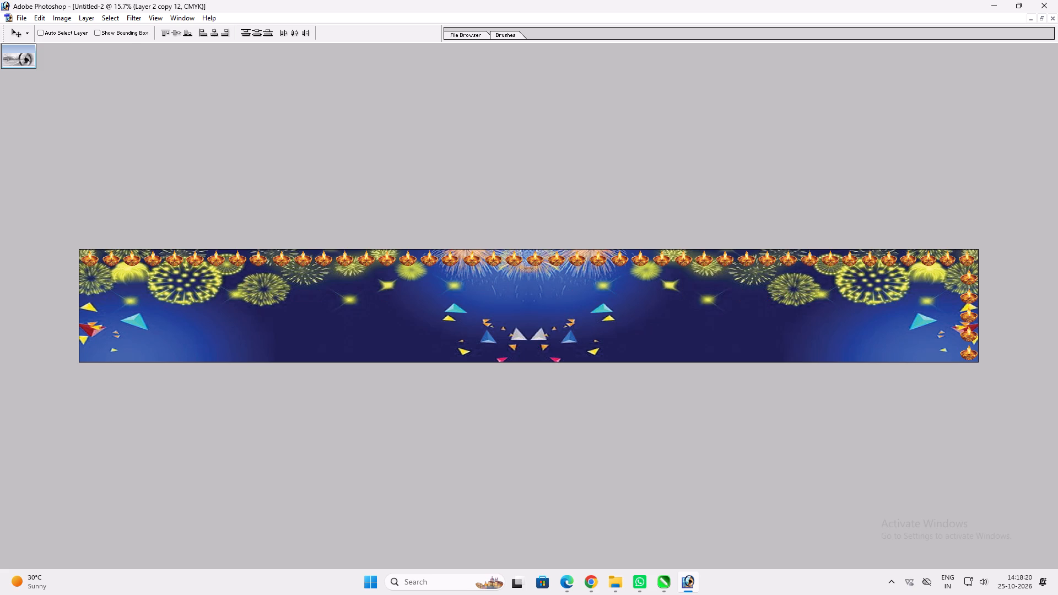
key(ctrl+e)
Duplicate the merged top diya row along the banner's bottom edge and nudge the top row up slightly.
alt+shift+drag(783, 267, 780, 350)
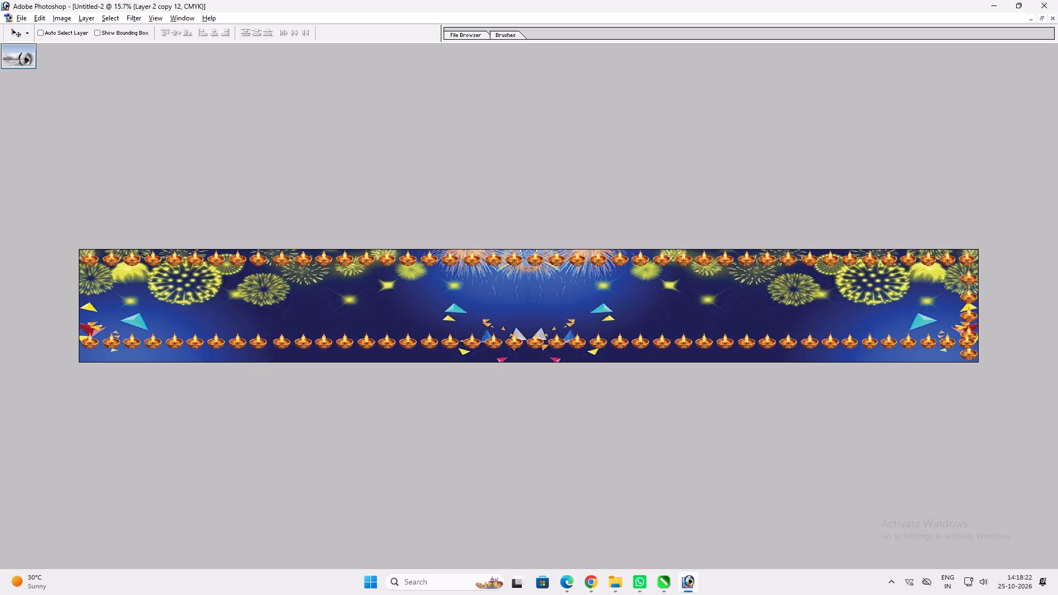
alt+shift+drag(780, 350, 781, 359)
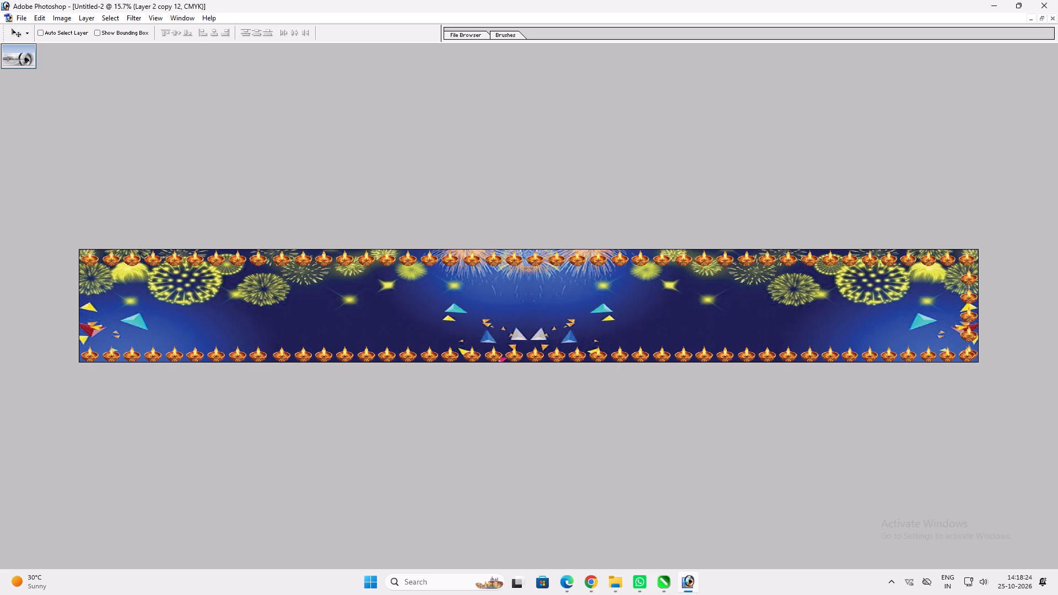
ctrl+click(928, 260)
key(Up)
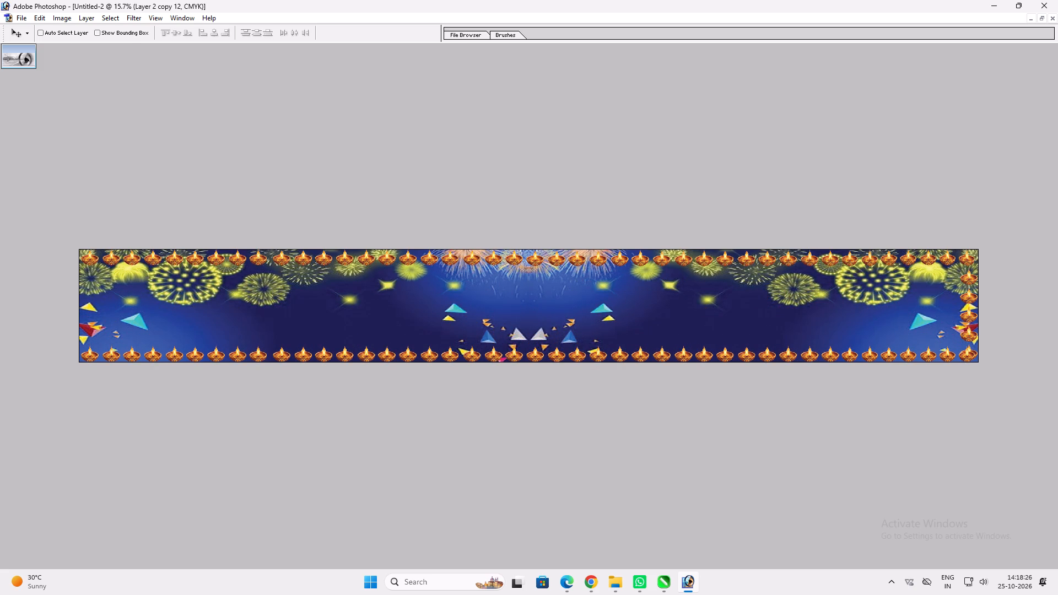
Merge the right-edge diya column into one layer and duplicate it along the banner's left edge.
key(v)
ctrl+click(969, 297)
drag(969, 297, 976, 310)
key(ctrl+z)
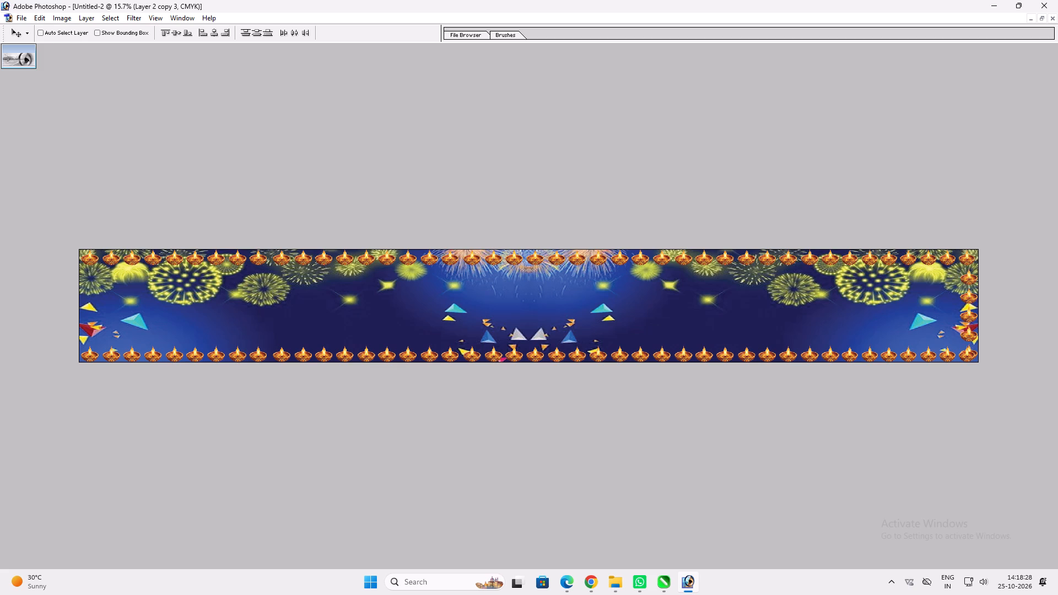
key(ctrl+e)
alt+shift+drag(961, 320, 270, 335)
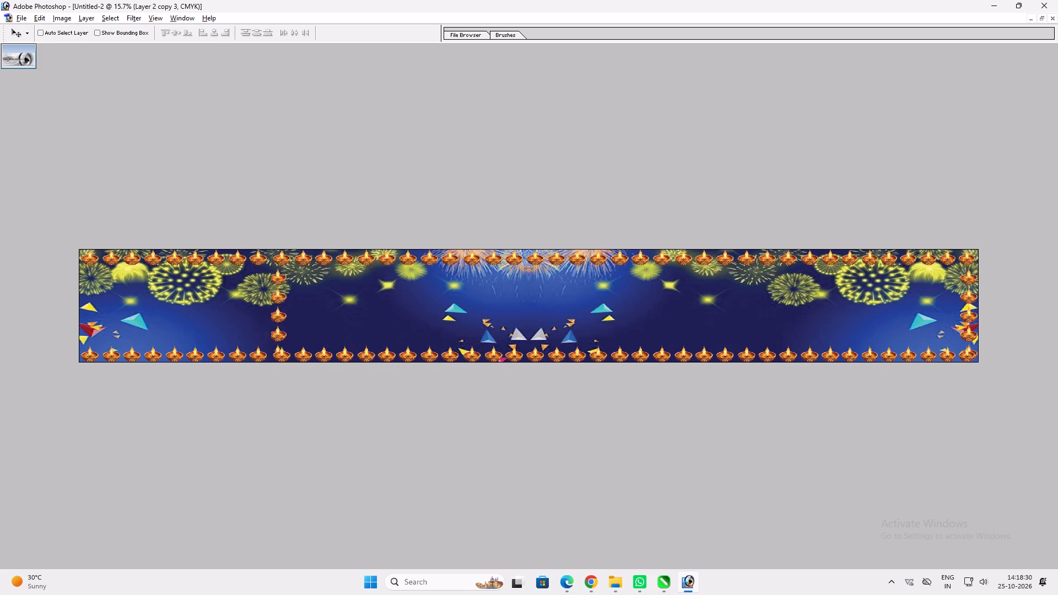
alt+shift+drag(270, 335, 84, 331)
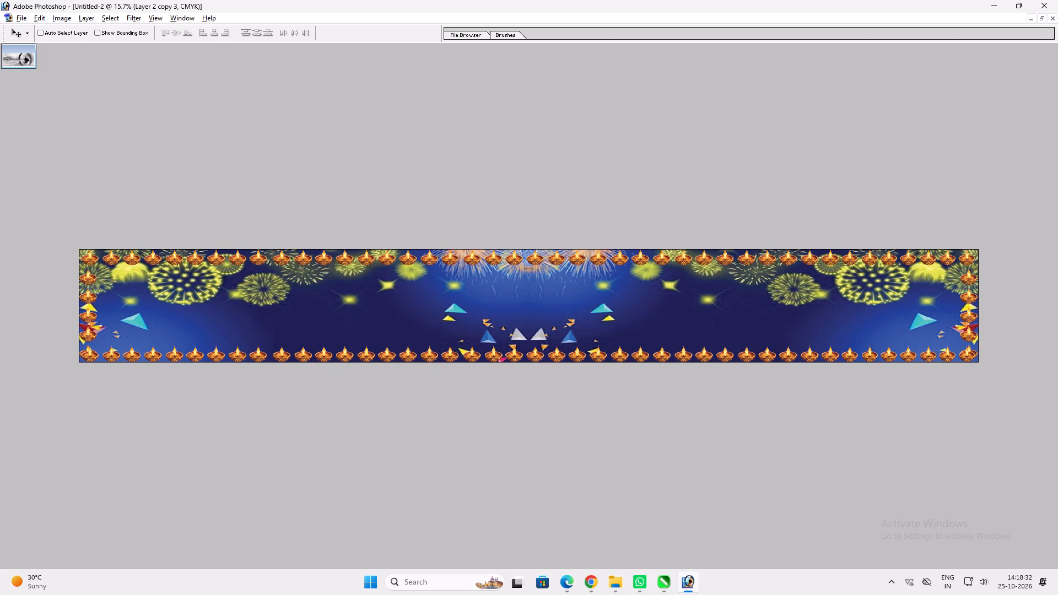
key(shift+Right)
key(Left)
Nudge the diya column on the banner's left edge slightly down and to the right.
key(Down)
key(Down)
key(Down)
key(Right)
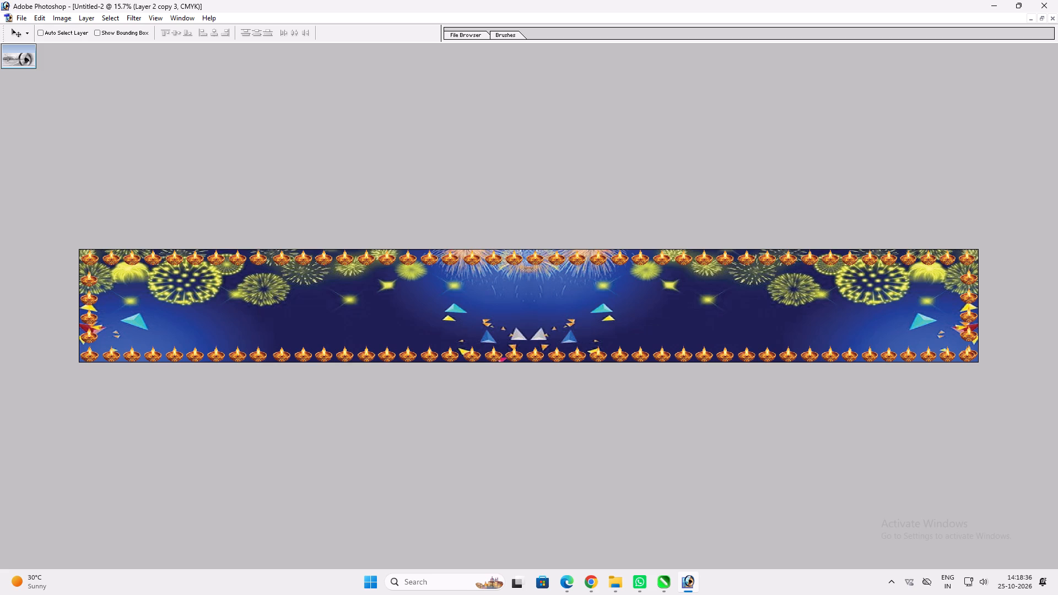
key(Right)
Copy the blue-and-black background from the Hari om Electric banner into the wide banner, stacked above the fireworks background and below the diya border.
key(f)
key(f)
key(f)
click(712, 365)
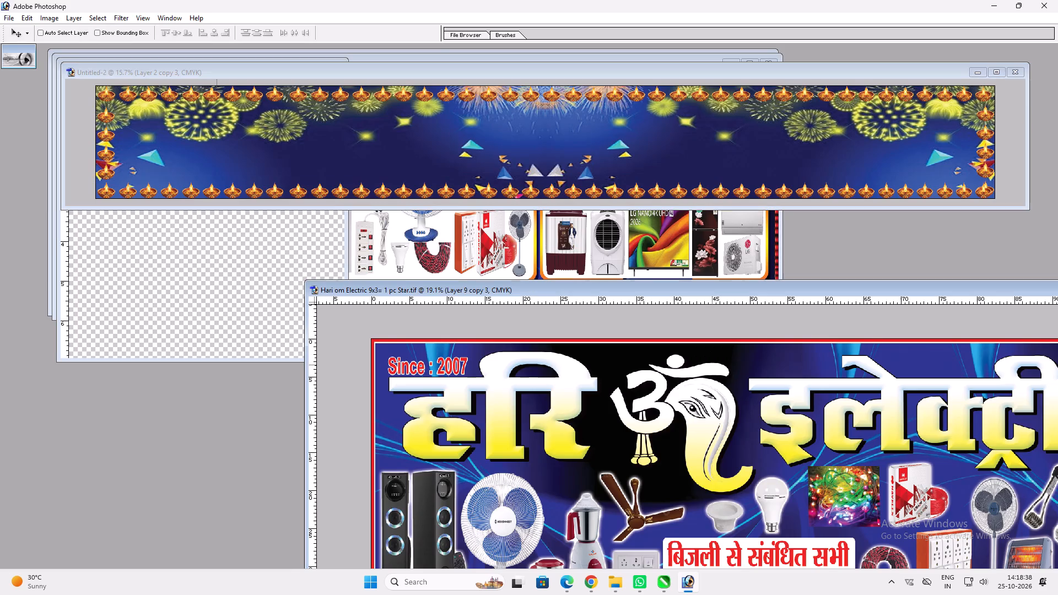
ctrl+click(736, 366)
drag(740, 366, 591, 125)
key(v)
drag(704, 172, 505, 137)
key(ctrl+shift+bracketright)
key(ctrl+shift+bracketleft)
key(ctrl+bracketright)
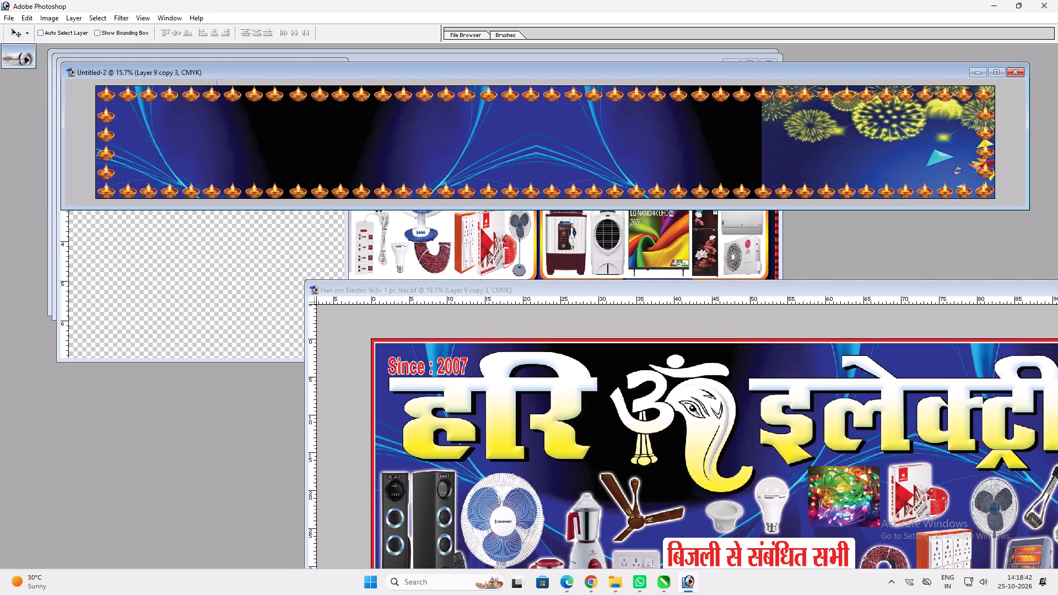
Stretch the copied blue-and-black background across the banner's full width and shift it slightly up and to the left.
scroll(762, 99, up, 2)
double_click(684, 74)
key(ctrl+t)
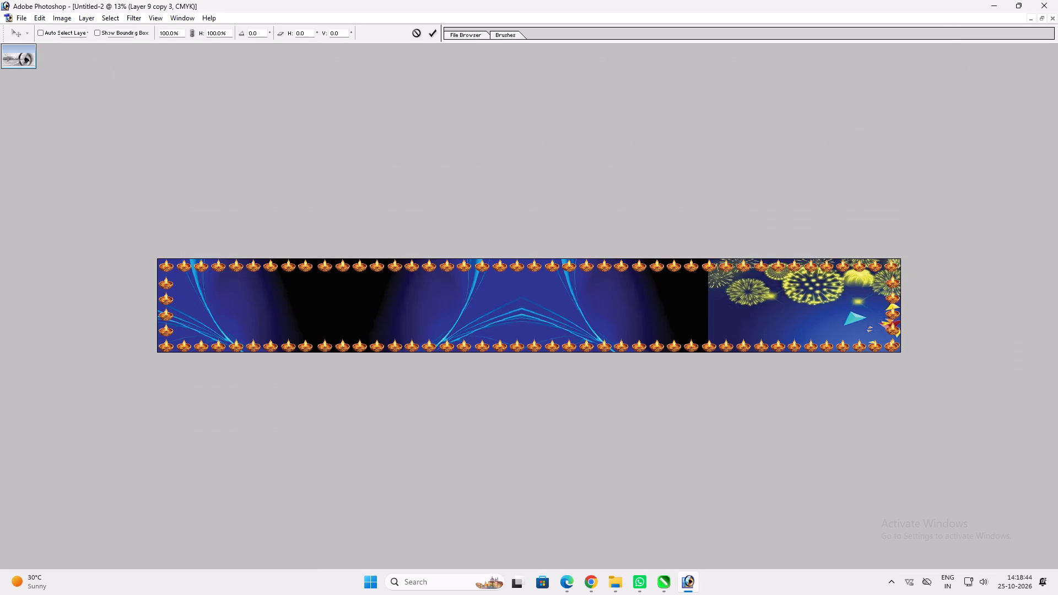
shift+drag(710, 276, 911, 273)
key(shift+Return)
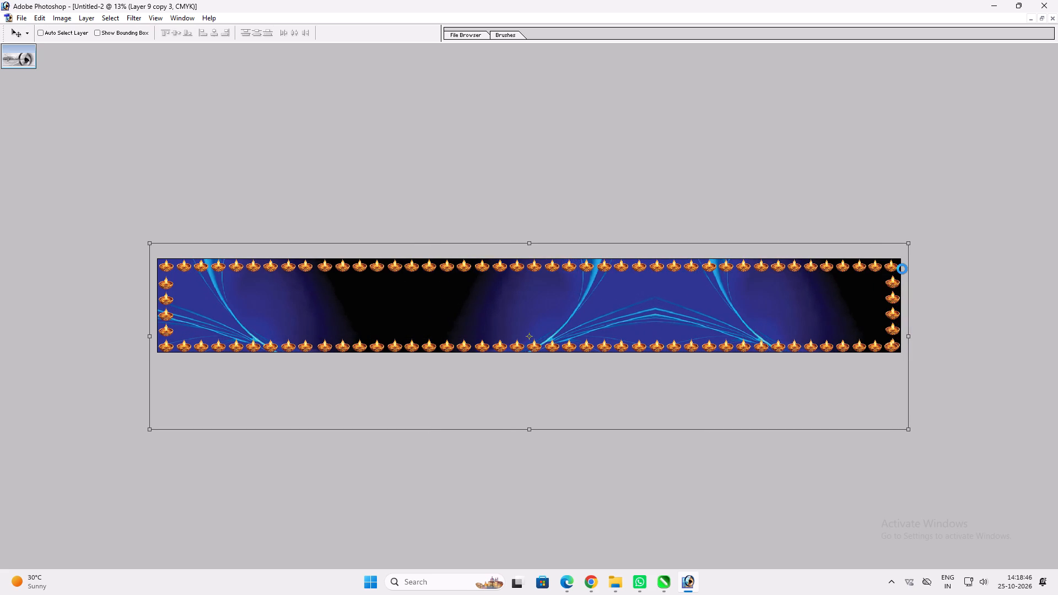
text(vv)
drag(685, 308, 678, 297)
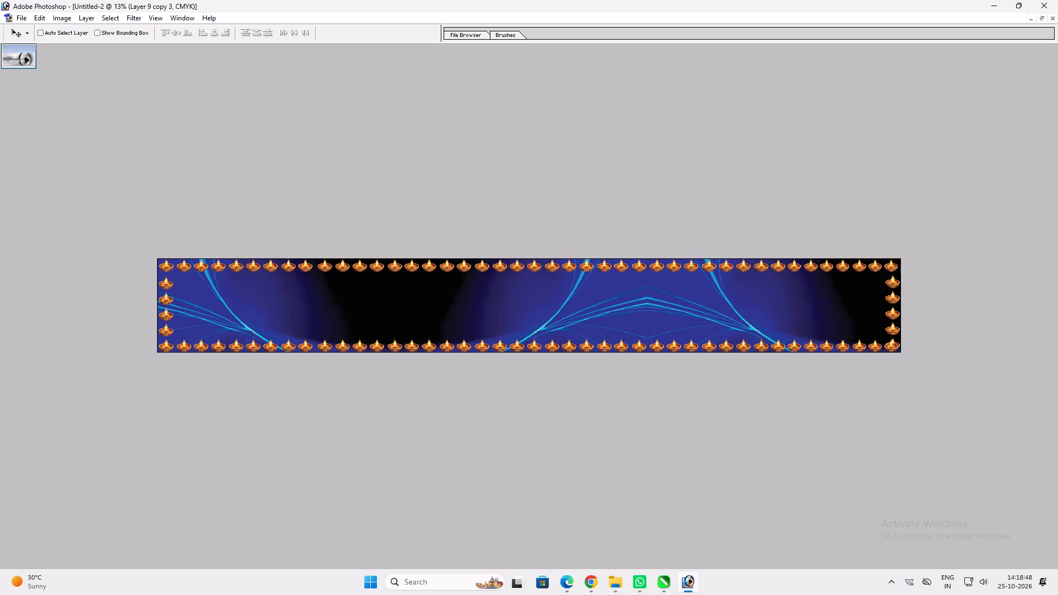
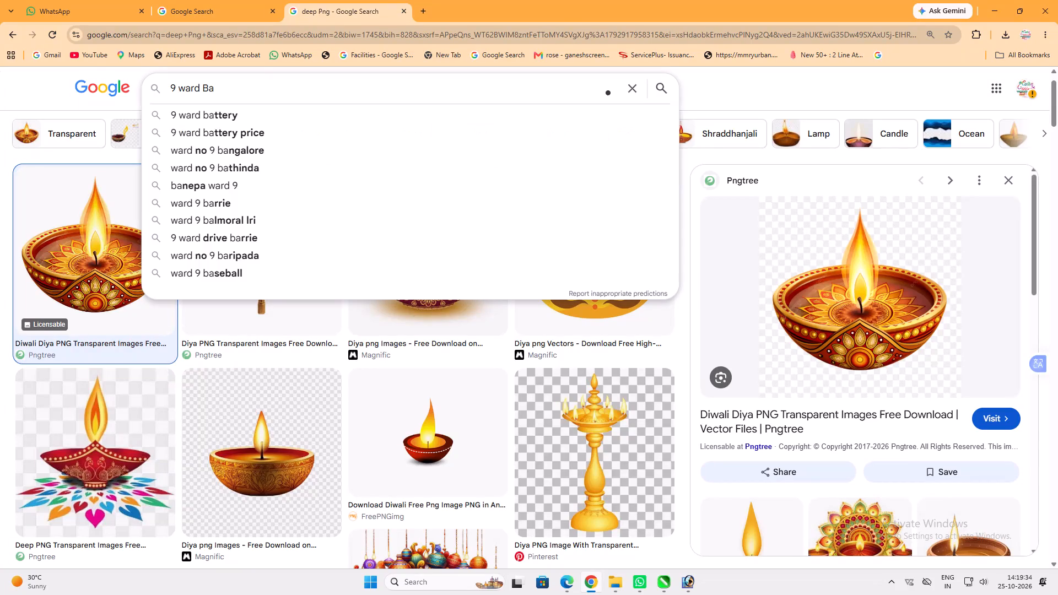
Search Google Images for "9 ward Bulb Png", using the corrected spelling.
key(l)
text(b Png)
key(space)
key(Return)
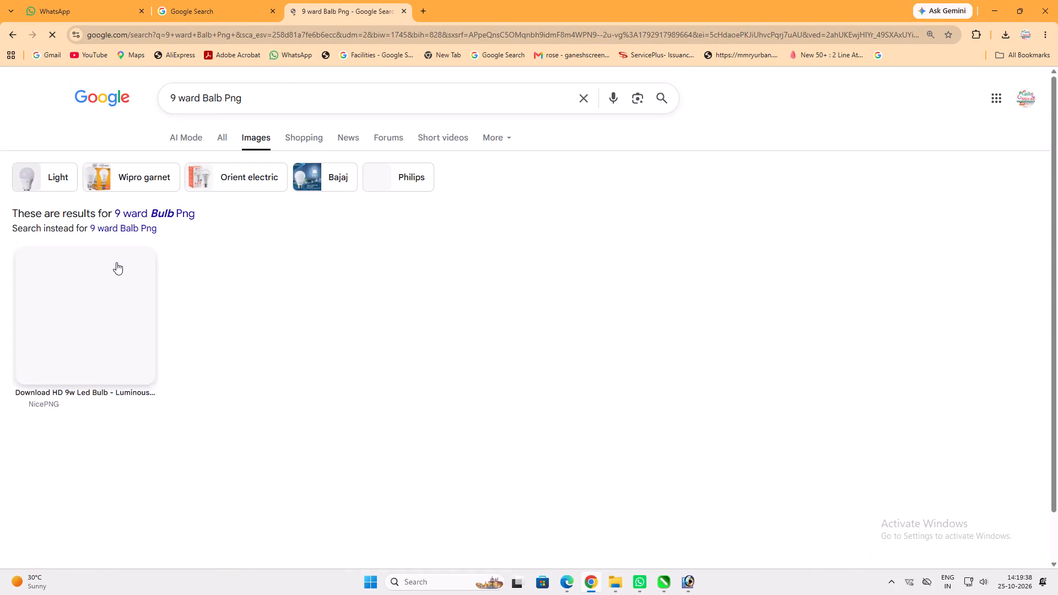
click(160, 217)
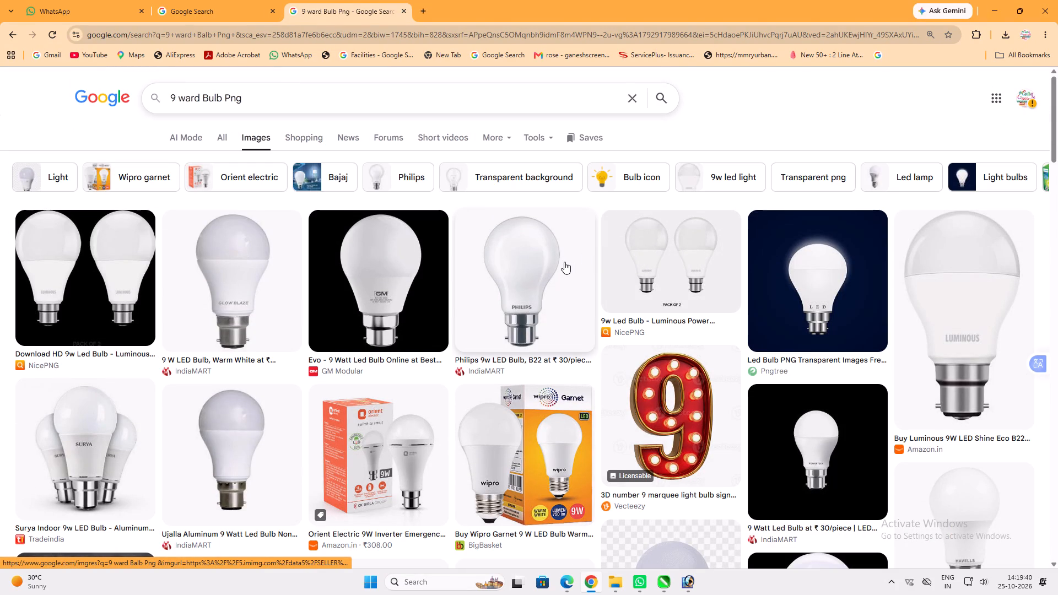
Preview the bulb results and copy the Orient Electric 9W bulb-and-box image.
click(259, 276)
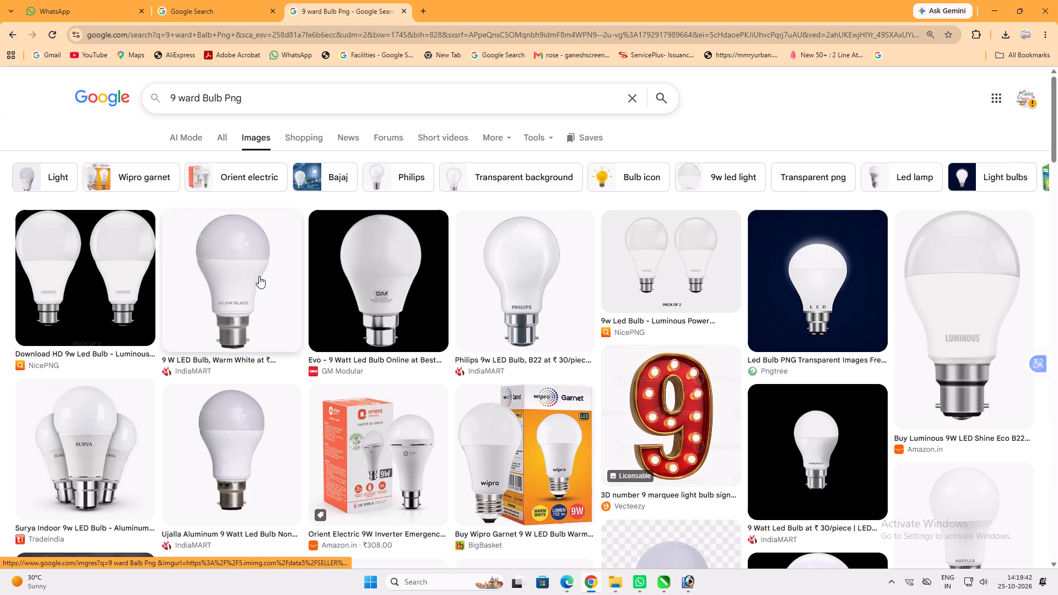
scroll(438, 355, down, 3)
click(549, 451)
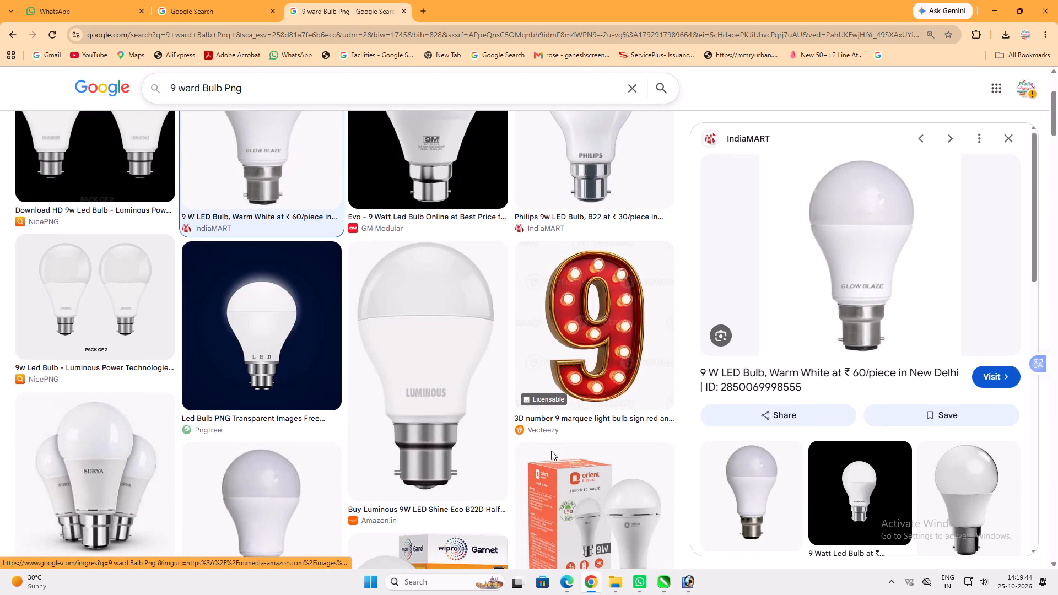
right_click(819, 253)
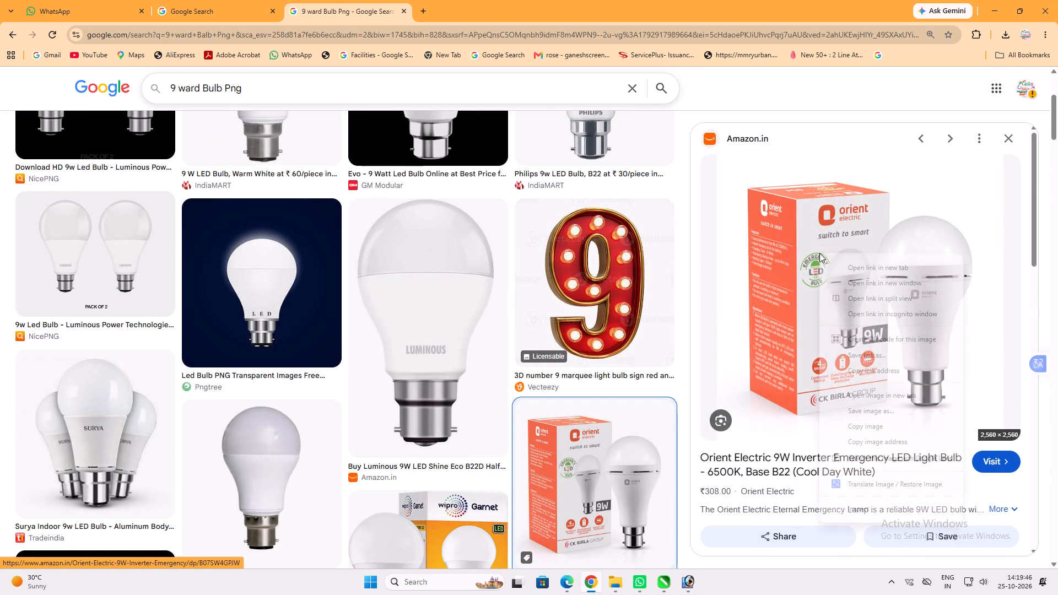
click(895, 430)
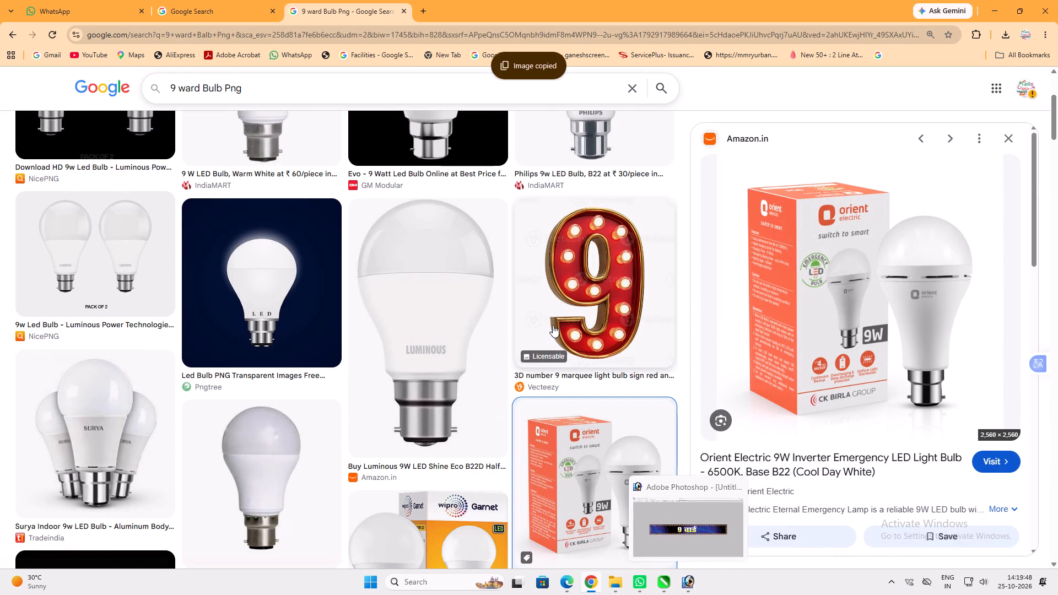
Copy the PNGEgg LED bulb image, switch to Photoshop, commit the 9 वार्ड text and paste the bulb into the banner.
scroll(553, 323, down, 4)
click(457, 349)
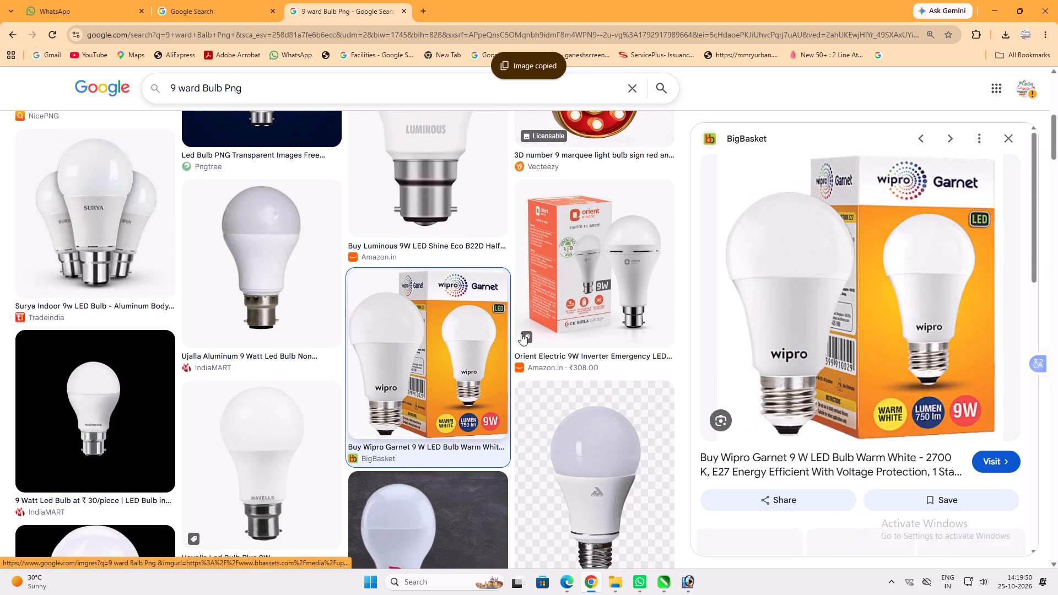
scroll(639, 314, down, 3)
click(622, 318)
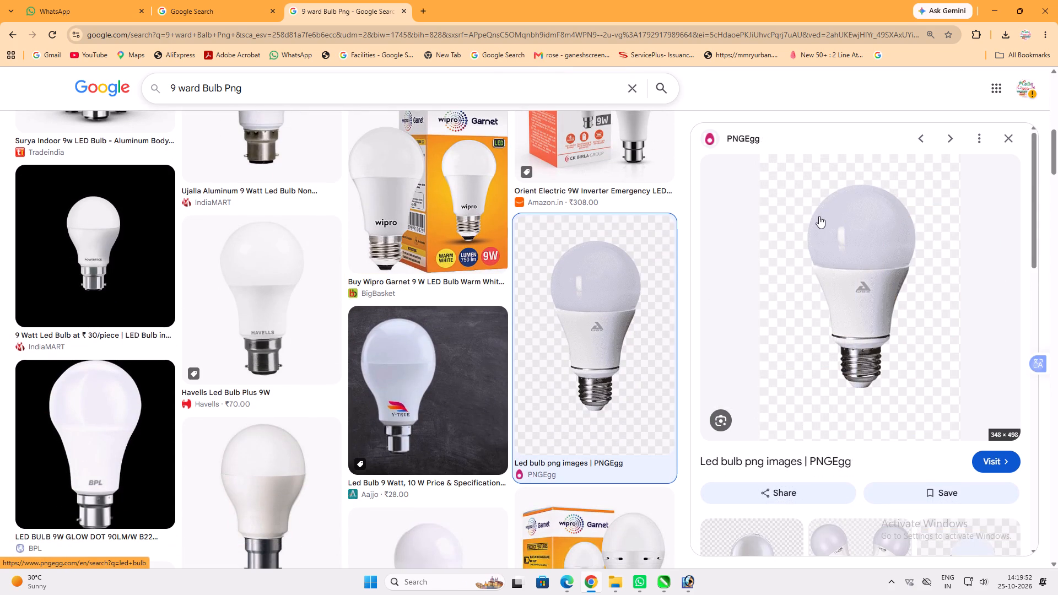
right_click(794, 278)
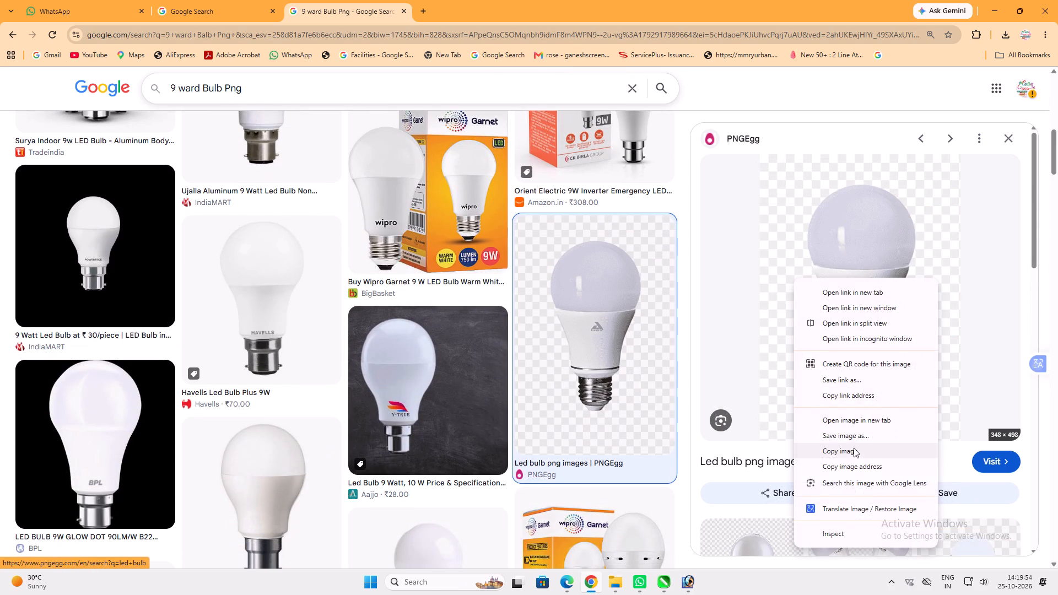
click(852, 443)
click(695, 592)
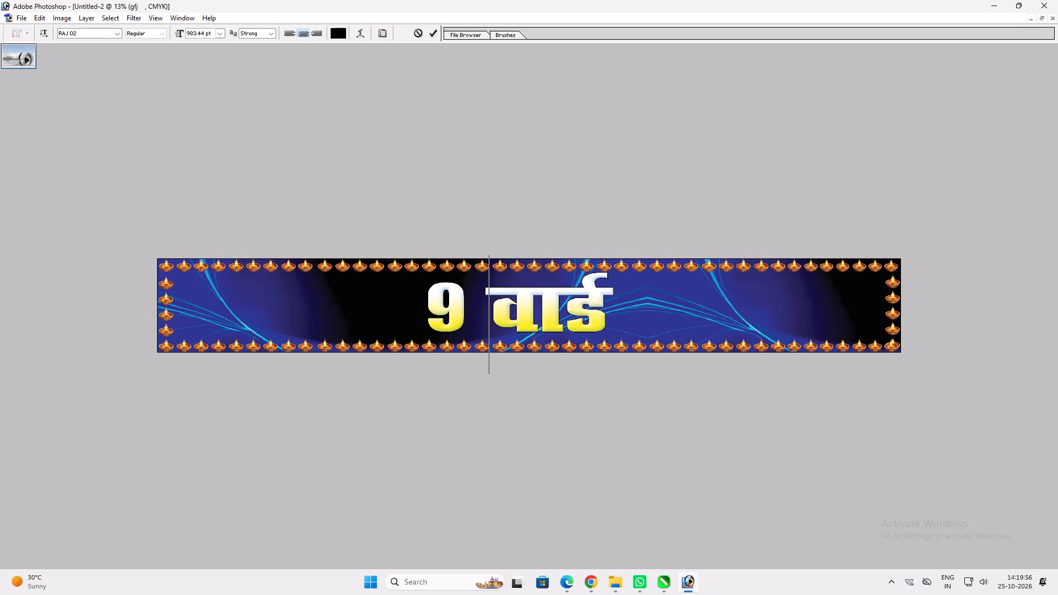
key(Return)
key(ctrl+v)
Erase the checkered background around the bulb with the Magic Wand at tolerance 20, keeping the bulb itself out of the selection.
key(w)
click(537, 316)
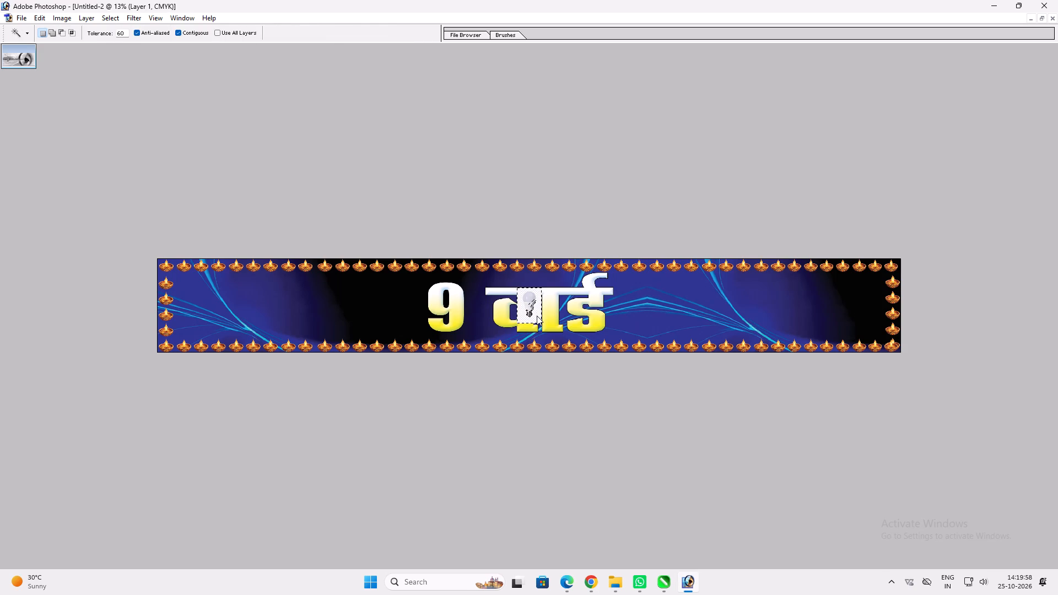
key(z)
drag(515, 264, 611, 368)
key(v)
key(ctrl+d)
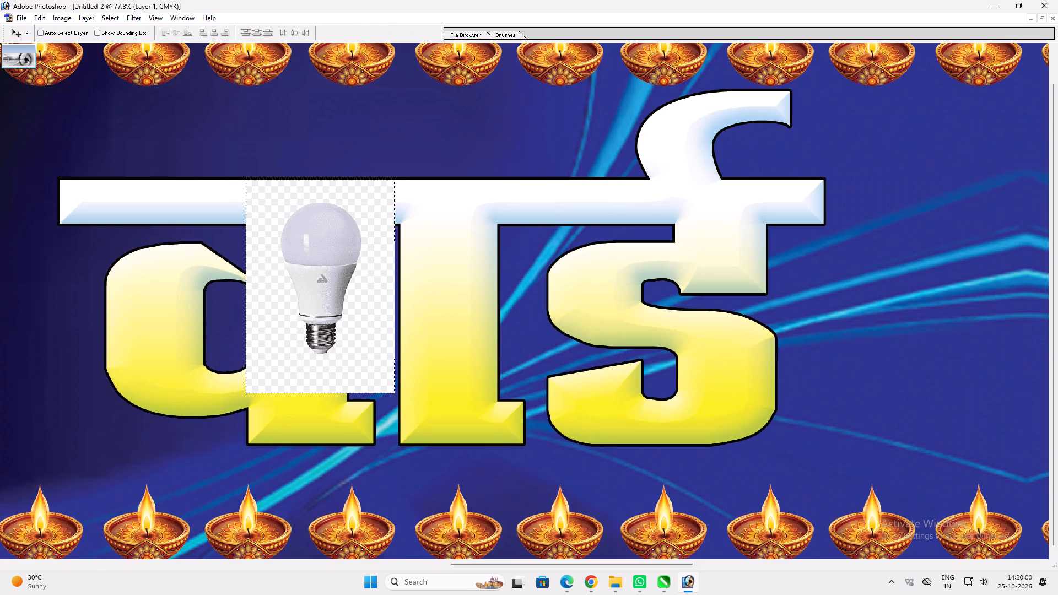
key(w)
drag(124, 35, 11, 46)
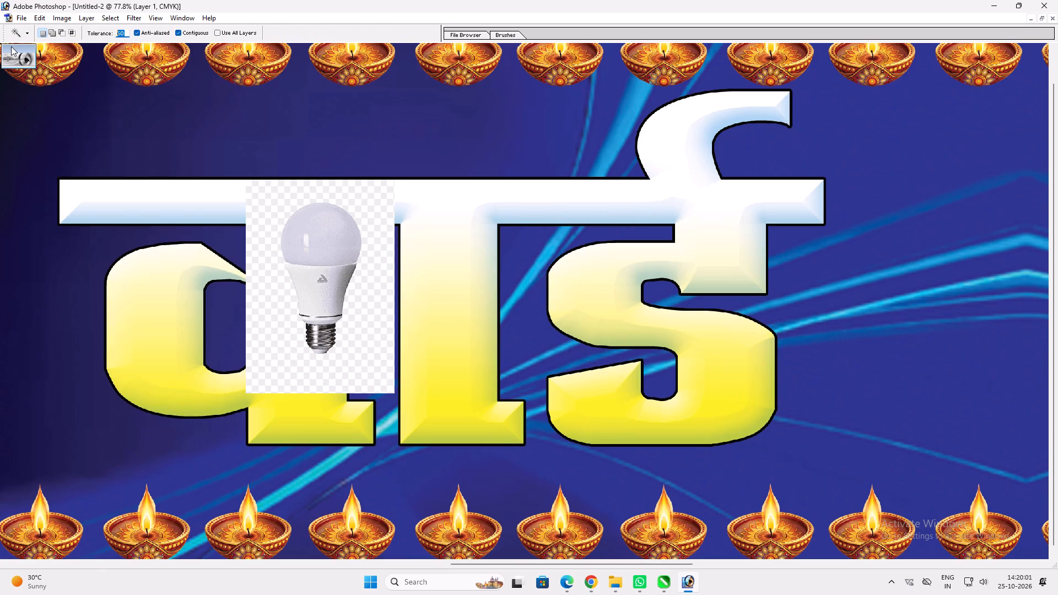
text(20)
click(278, 190)
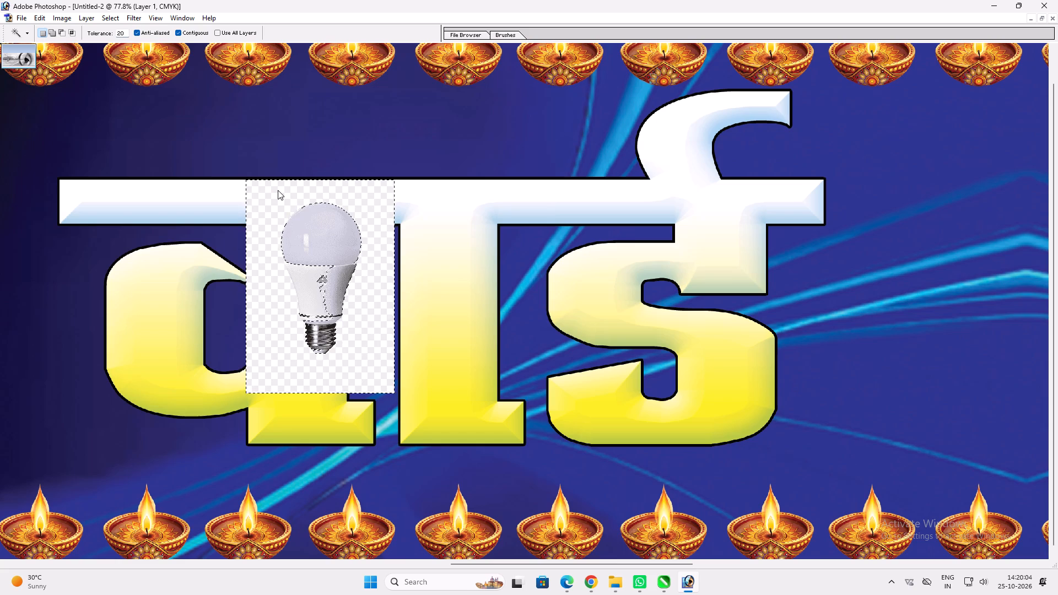
key(l)
alt+click(286, 262)
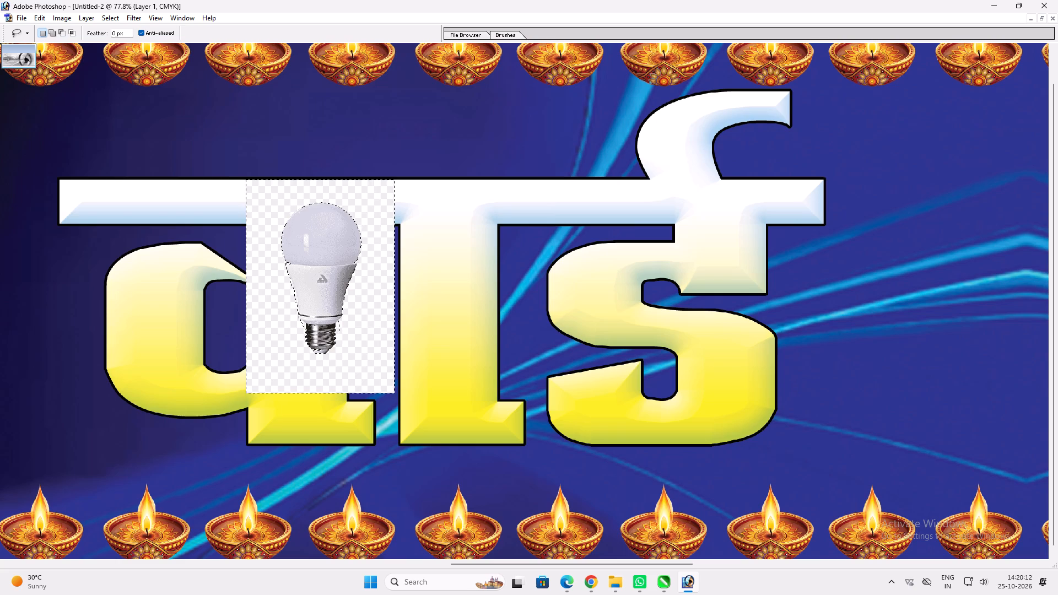
key(Delete)
key(ctrl+d)
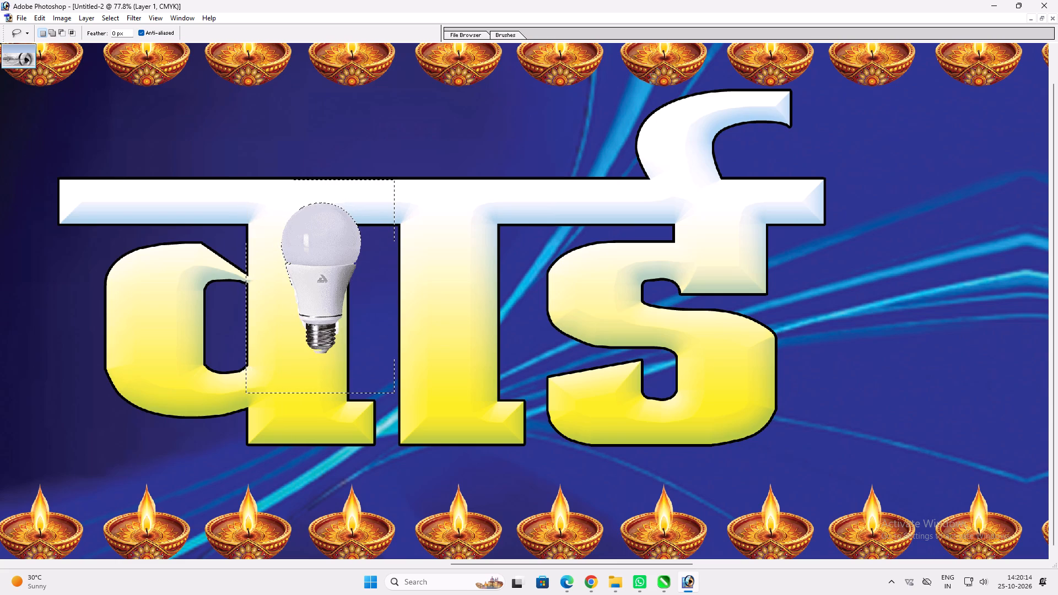
Move the bulb to the banner's left end beside the diya column and enlarge it to nearly fill the height between the diya rows.
key(space)
key(space)
key(space)
key(space)
key(space)
key(space)
key(space)
key(space)
key(space)
key(space)
key(space)
key(space)
key(space)
key(space)
key(space)
key(space)
key(space)
right_click(289, 307)
click(310, 310)
key(v)
drag(515, 306, 272, 311)
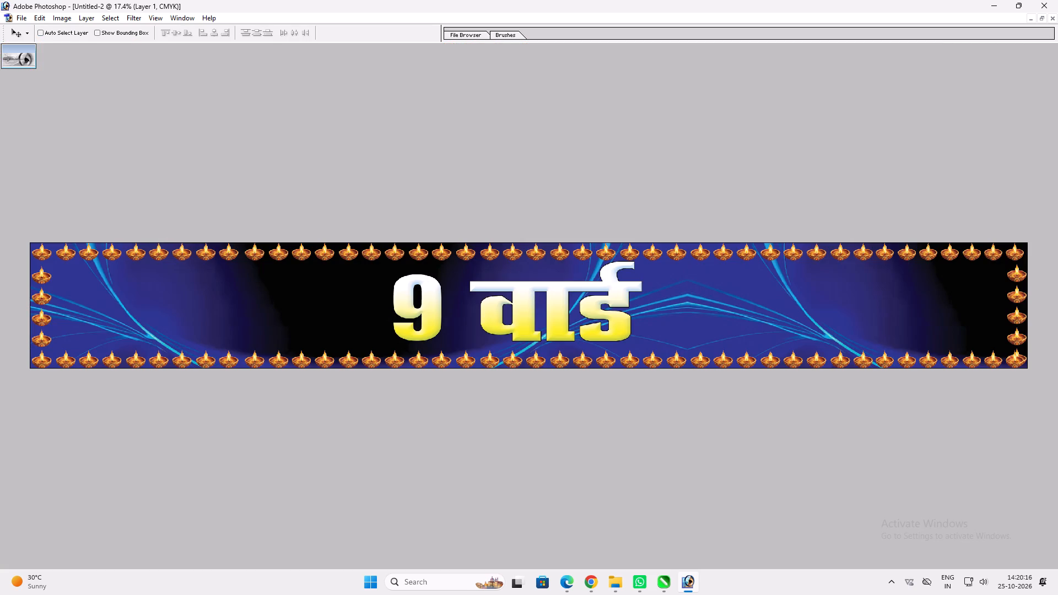
drag(272, 311, 63, 286)
key(ctrl+t)
shift+drag(87, 298, 126, 329)
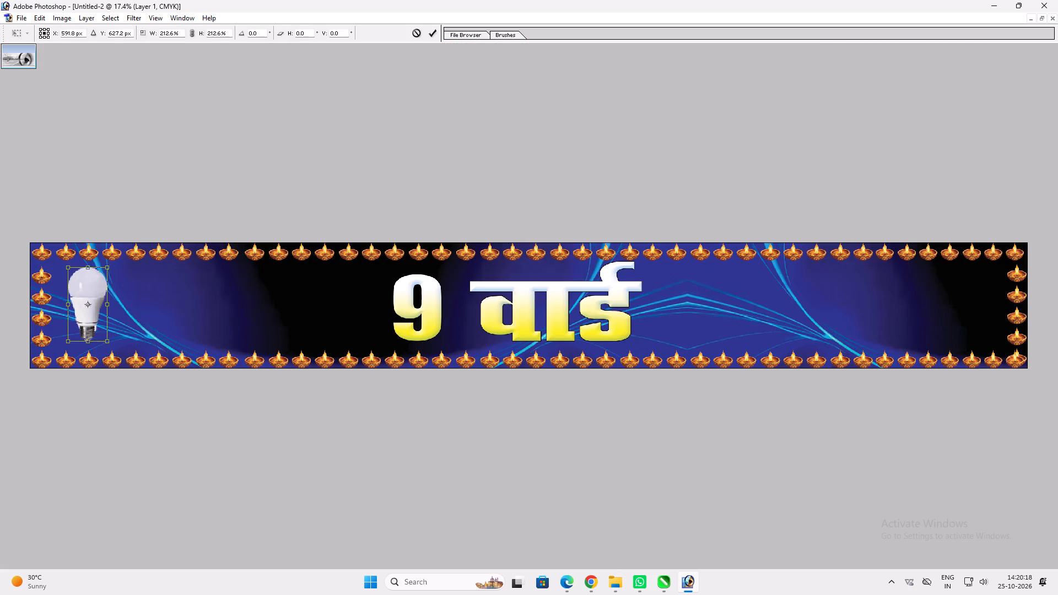
shift+drag(126, 329, 138, 335)
shift+drag(118, 325, 130, 325)
key(shift+Return)
Paste the copied layer style onto the enlarged bulb's layer.
text(vv)
key(alt+l)
key(alt+y)
key(p)
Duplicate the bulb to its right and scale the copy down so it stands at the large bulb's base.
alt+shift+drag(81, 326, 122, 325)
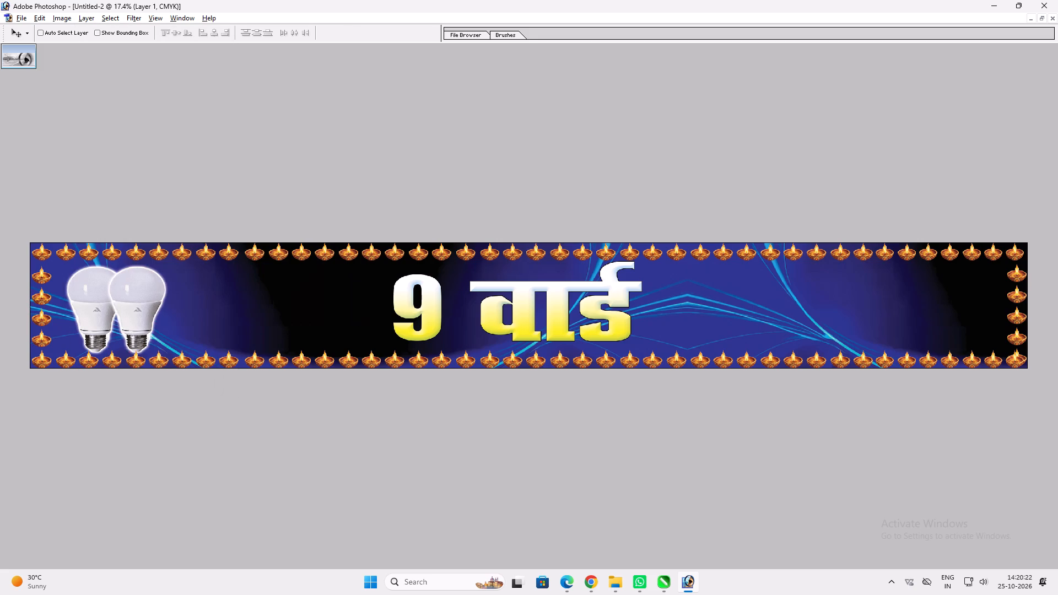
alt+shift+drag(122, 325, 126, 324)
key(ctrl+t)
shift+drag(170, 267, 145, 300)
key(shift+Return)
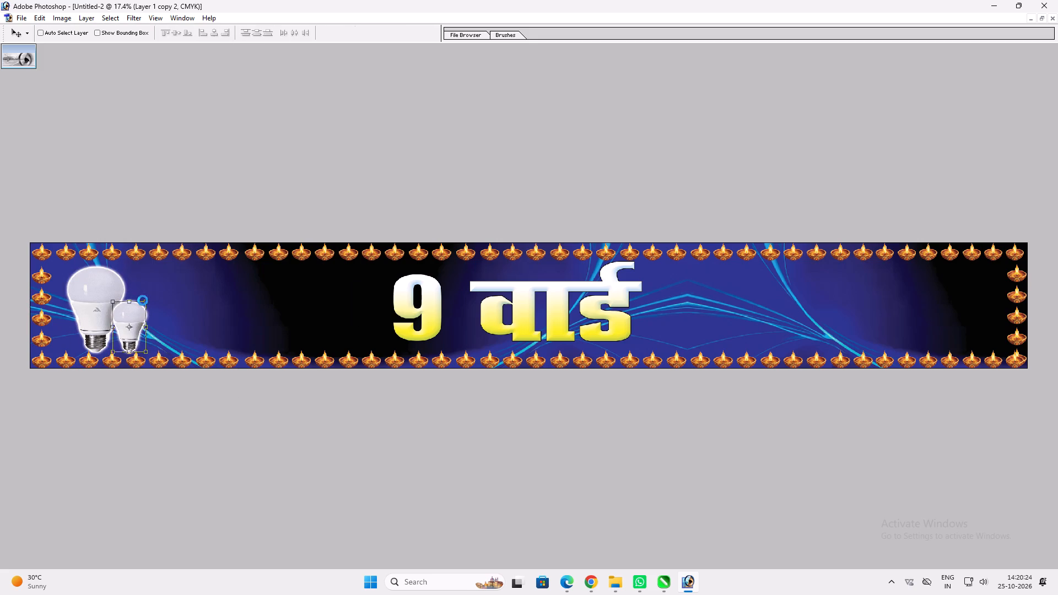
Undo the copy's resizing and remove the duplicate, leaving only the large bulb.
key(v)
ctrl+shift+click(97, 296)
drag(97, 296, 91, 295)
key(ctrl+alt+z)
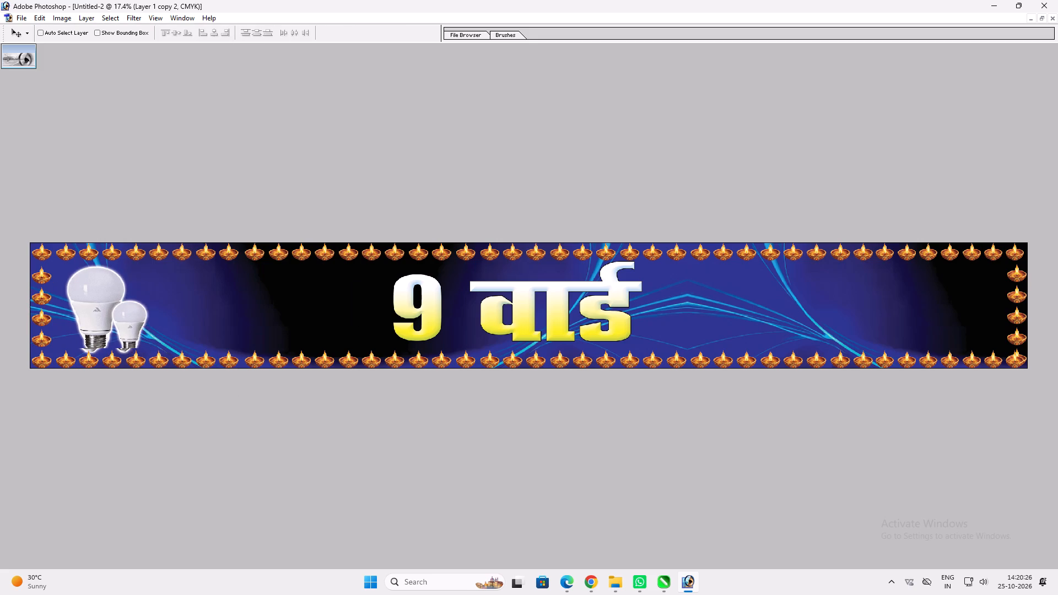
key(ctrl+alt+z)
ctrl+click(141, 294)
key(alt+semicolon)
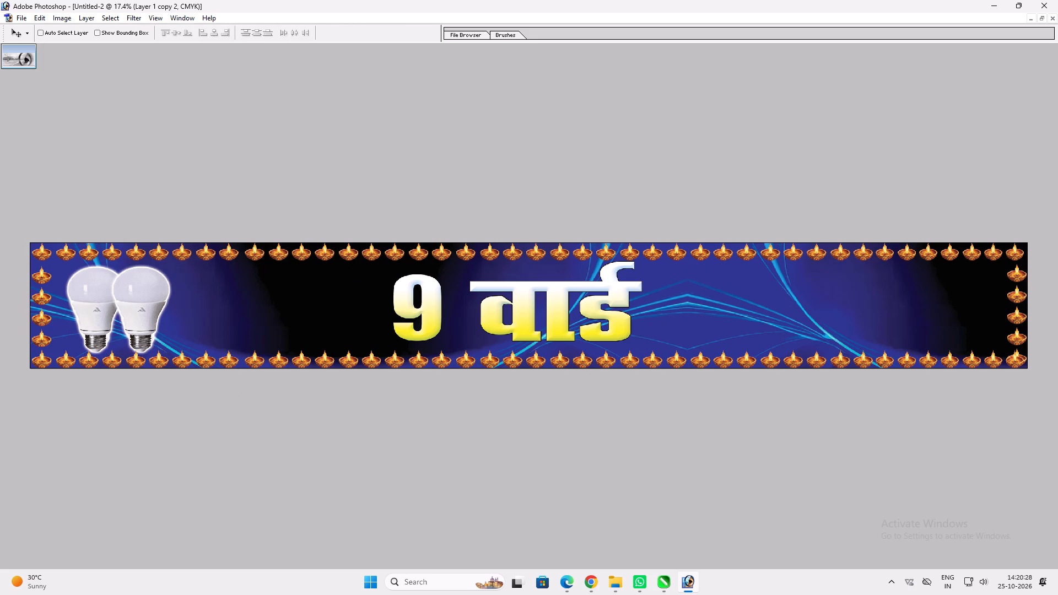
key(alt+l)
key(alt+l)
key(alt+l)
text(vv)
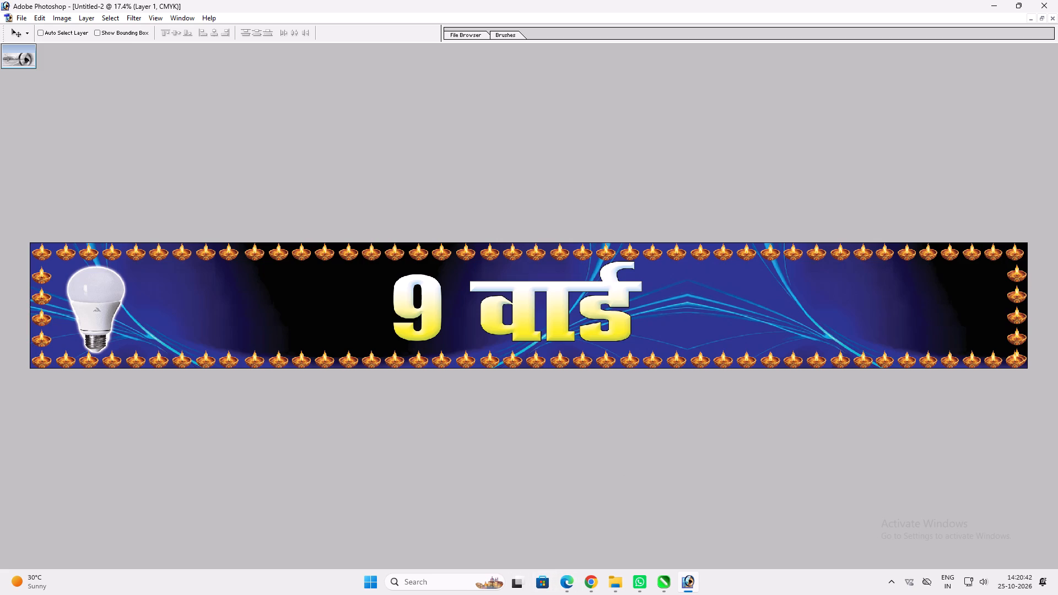
Switch to Chrome and search Google Images for "dhamaka Png".
click(598, 585)
click(357, 89)
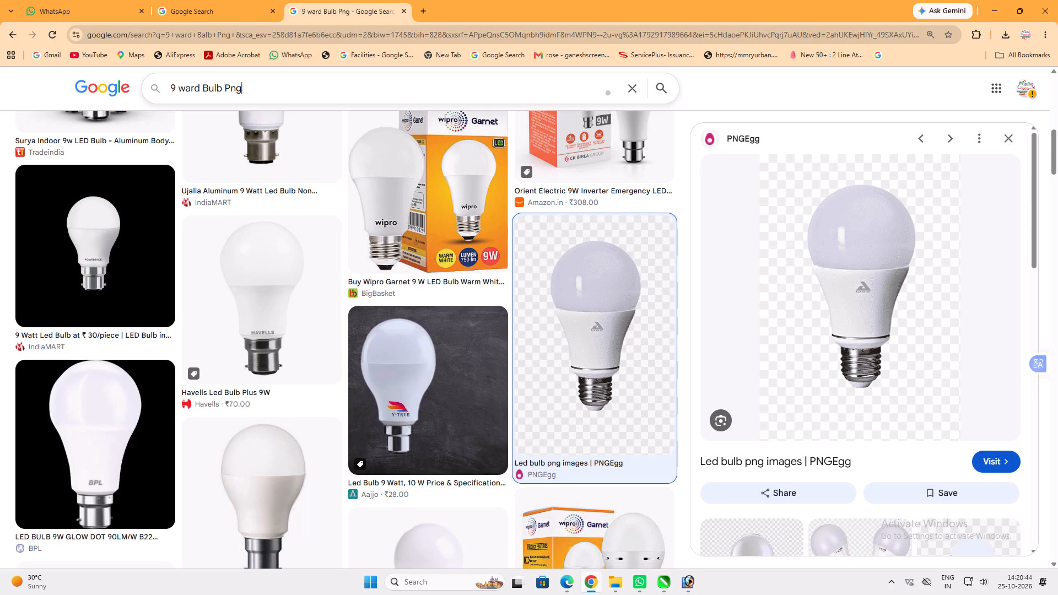
key(ctrl+a)
text(dhaa)
key(BackSpace)
text(maka Png)
key(space)
key(Return)
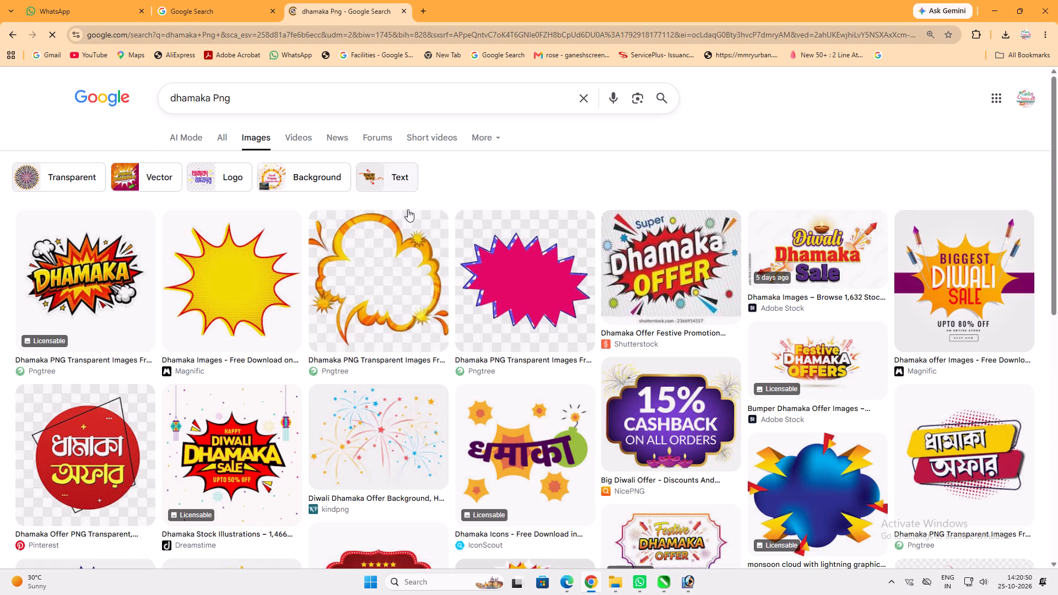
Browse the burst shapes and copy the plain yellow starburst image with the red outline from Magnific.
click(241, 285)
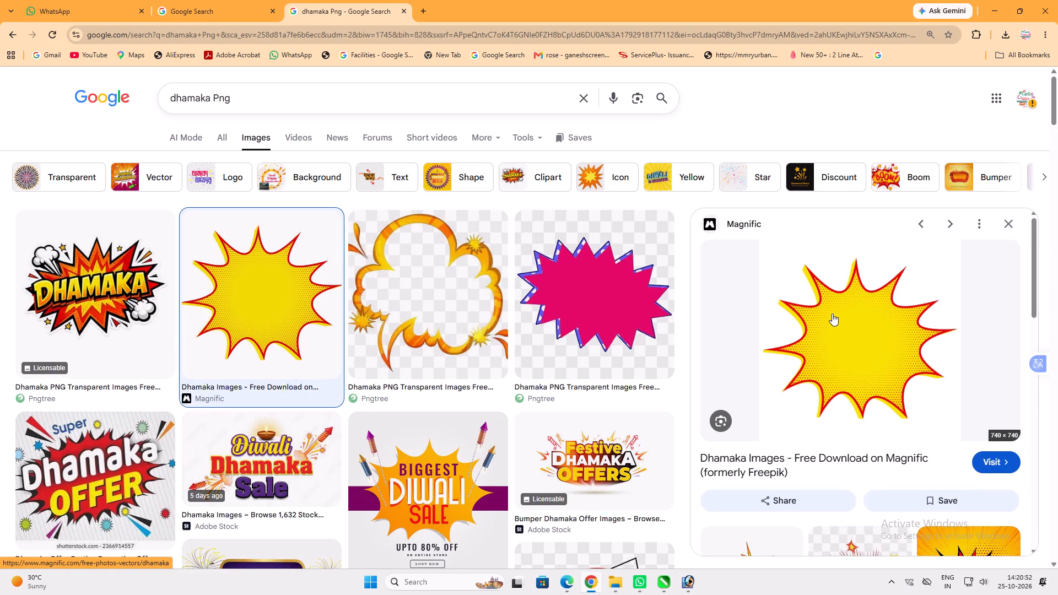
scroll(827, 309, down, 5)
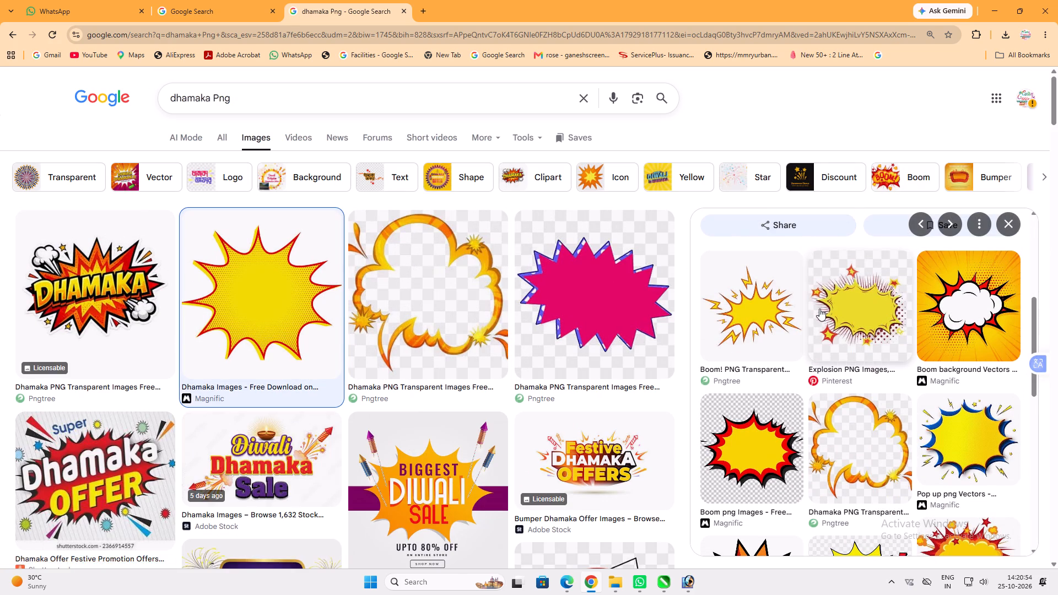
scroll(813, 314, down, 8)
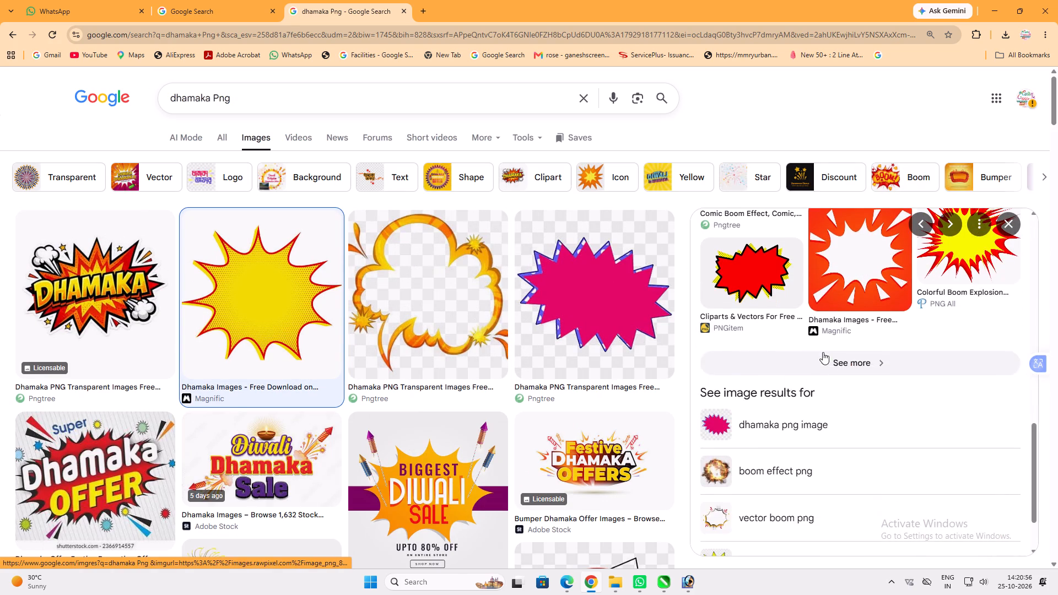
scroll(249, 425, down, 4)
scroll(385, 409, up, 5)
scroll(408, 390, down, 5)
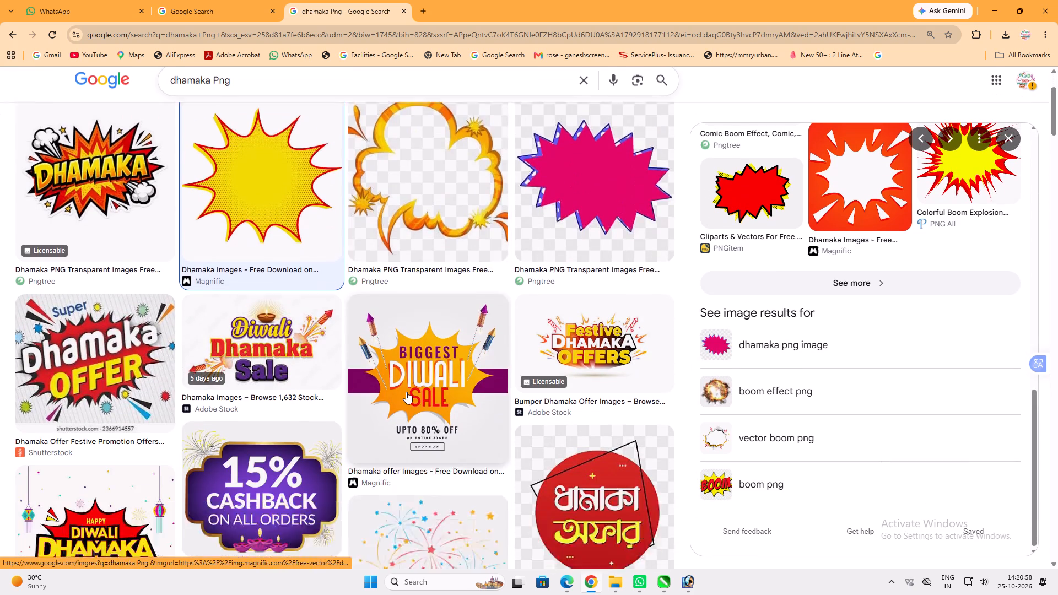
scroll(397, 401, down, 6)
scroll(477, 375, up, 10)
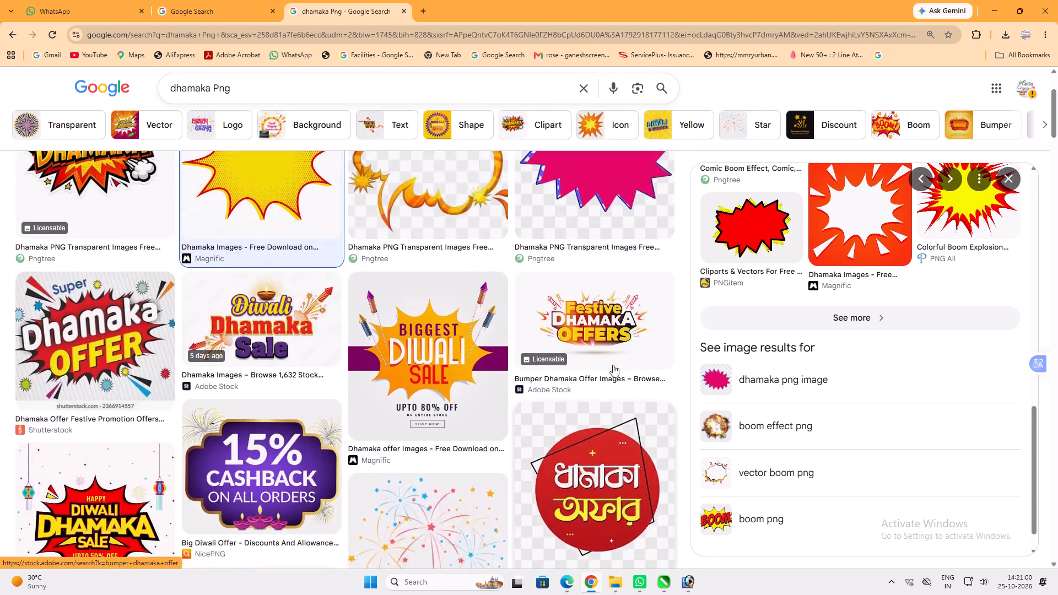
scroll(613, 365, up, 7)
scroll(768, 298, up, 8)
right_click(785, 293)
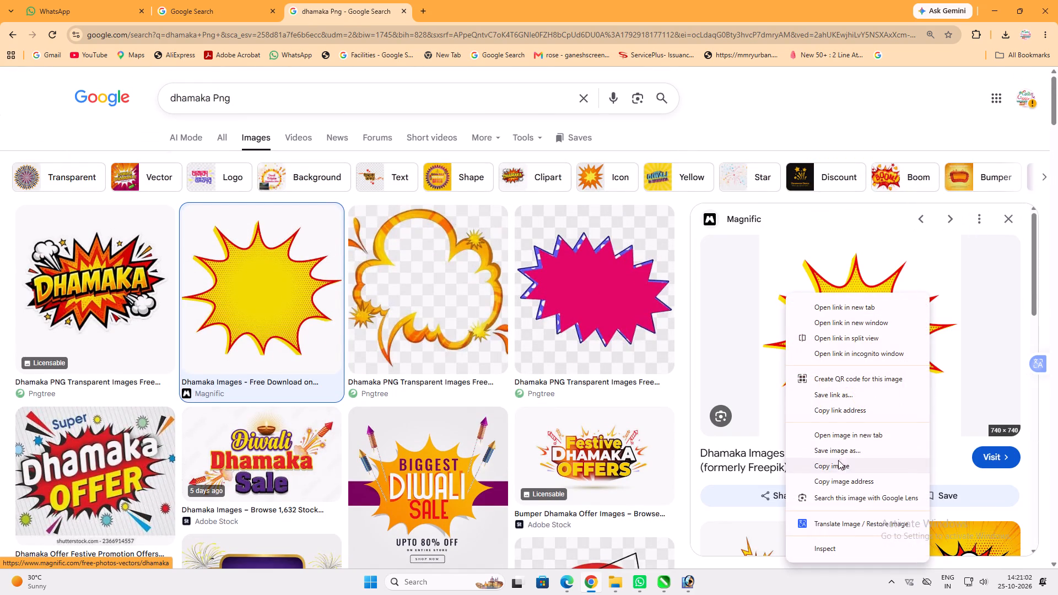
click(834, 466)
Copy the yellow burst image with blue edges from the related results and return to the banner in Photoshop.
scroll(826, 362, down, 7)
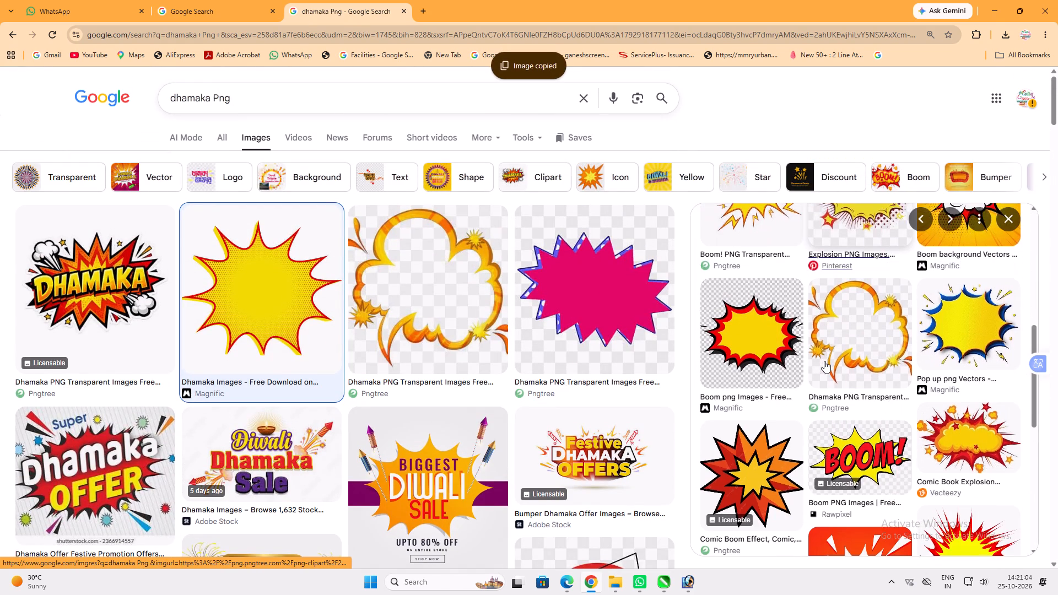
scroll(824, 361, down, 1)
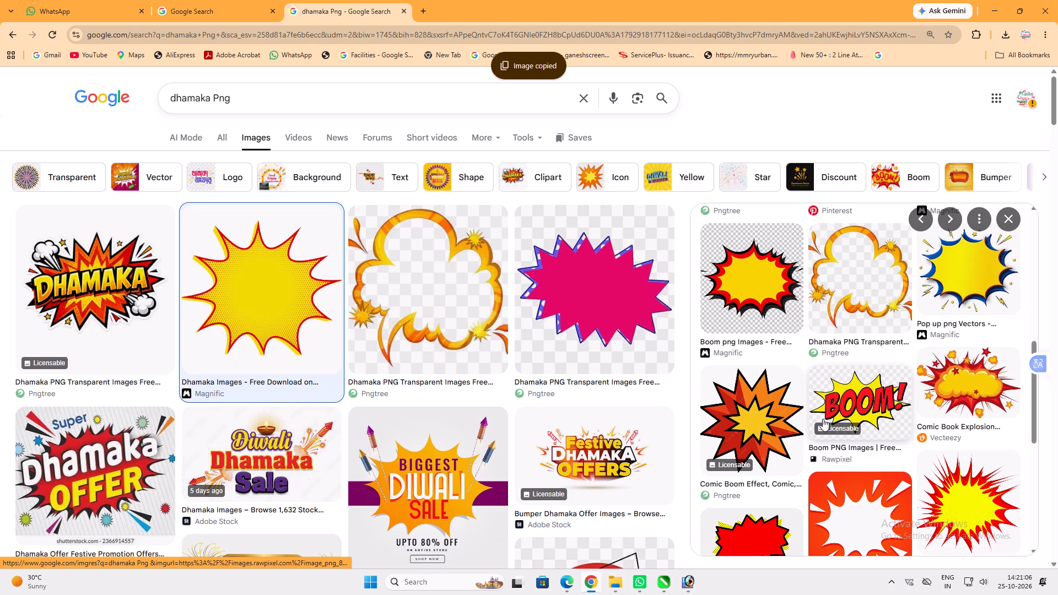
click(960, 284)
right_click(876, 315)
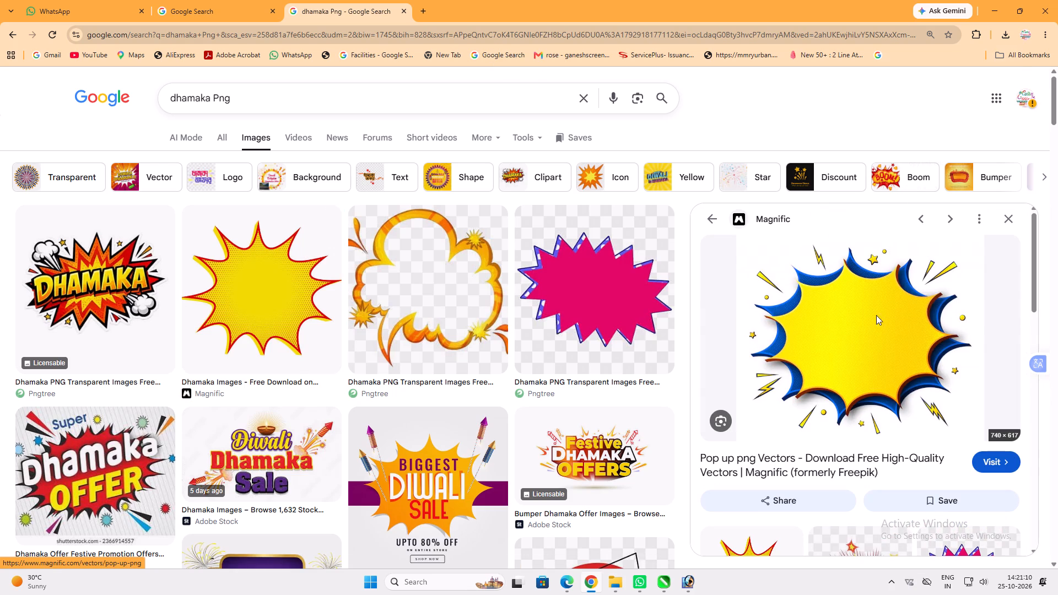
click(919, 217)
click(697, 577)
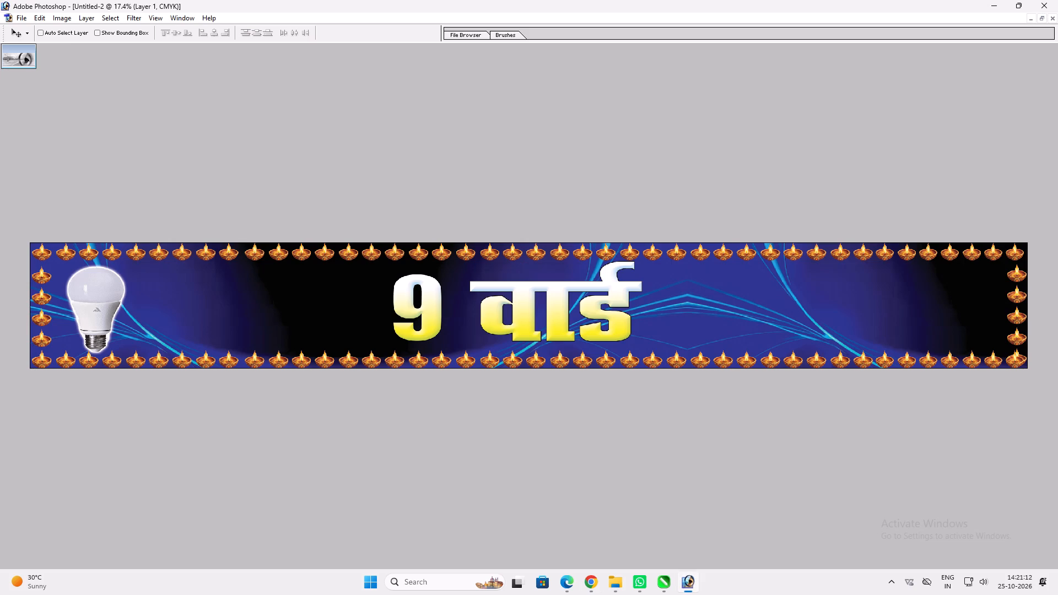
Paste the yellow burst into the banner and erase the white background around it.
key(ctrl+v)
key(w)
click(566, 317)
click(562, 323)
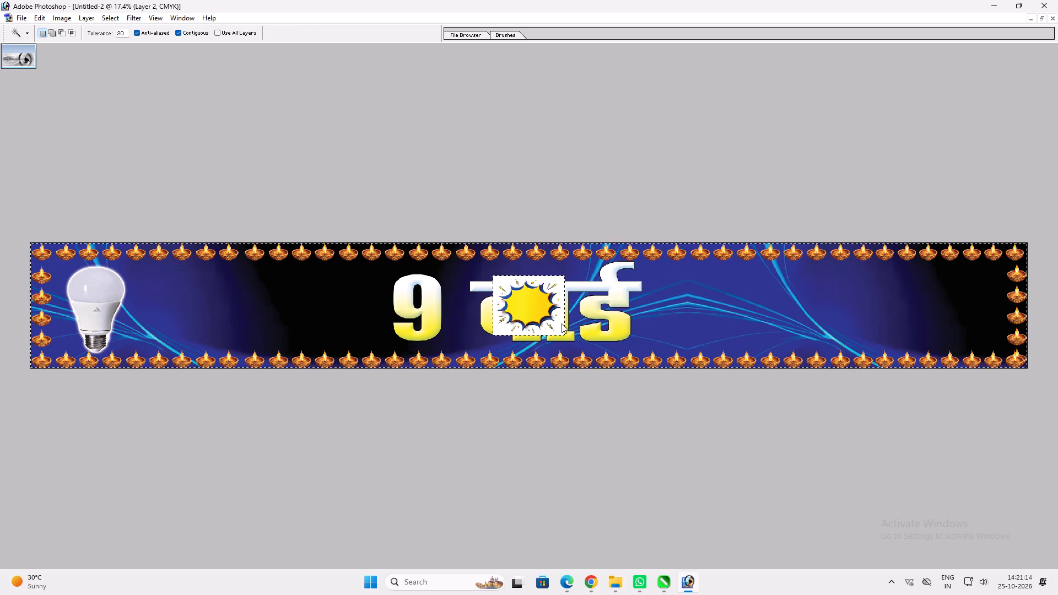
key(Delete)
key(ctrl+d)
Enlarge the burst around its centre and stretch it sideways across the middle of the banner.
key(ctrl+t)
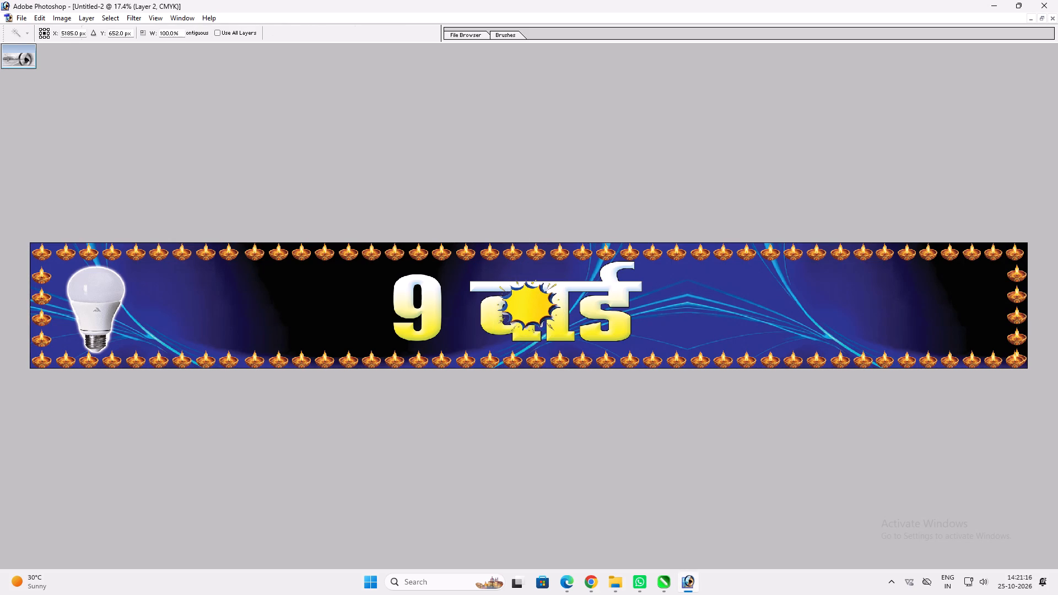
alt+shift+drag(563, 333, 699, 338)
alt+shift+drag(643, 322, 774, 309)
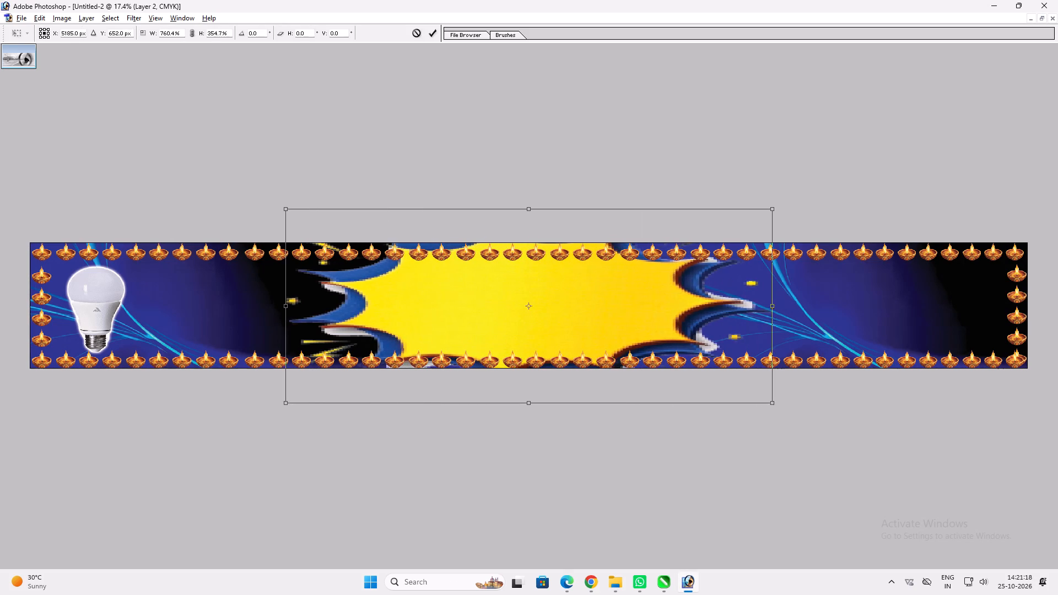
alt+shift+drag(774, 309, 792, 308)
shift+scroll(792, 308, up, 2)
key(Return)
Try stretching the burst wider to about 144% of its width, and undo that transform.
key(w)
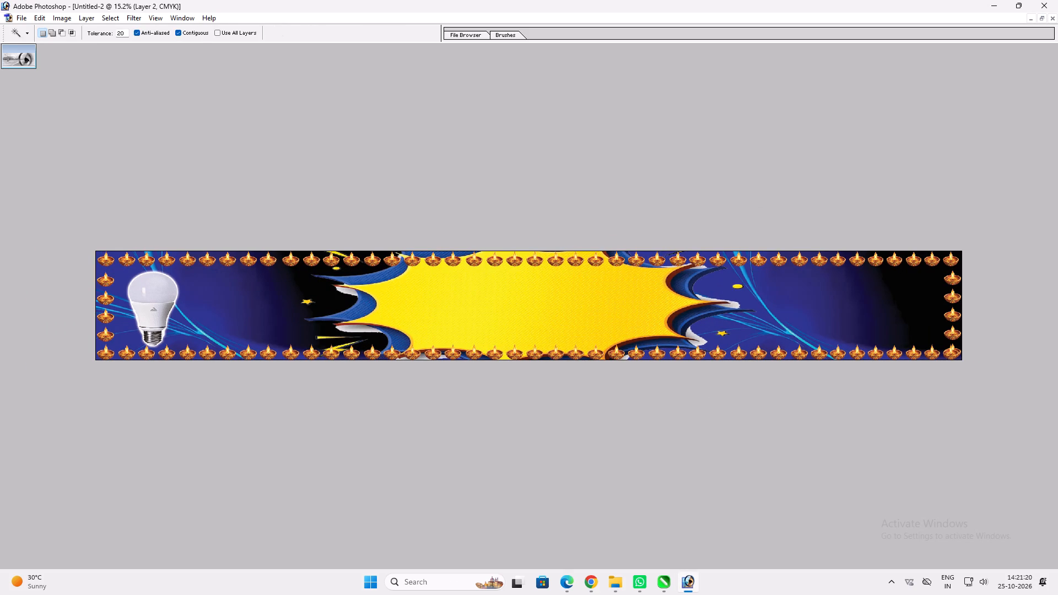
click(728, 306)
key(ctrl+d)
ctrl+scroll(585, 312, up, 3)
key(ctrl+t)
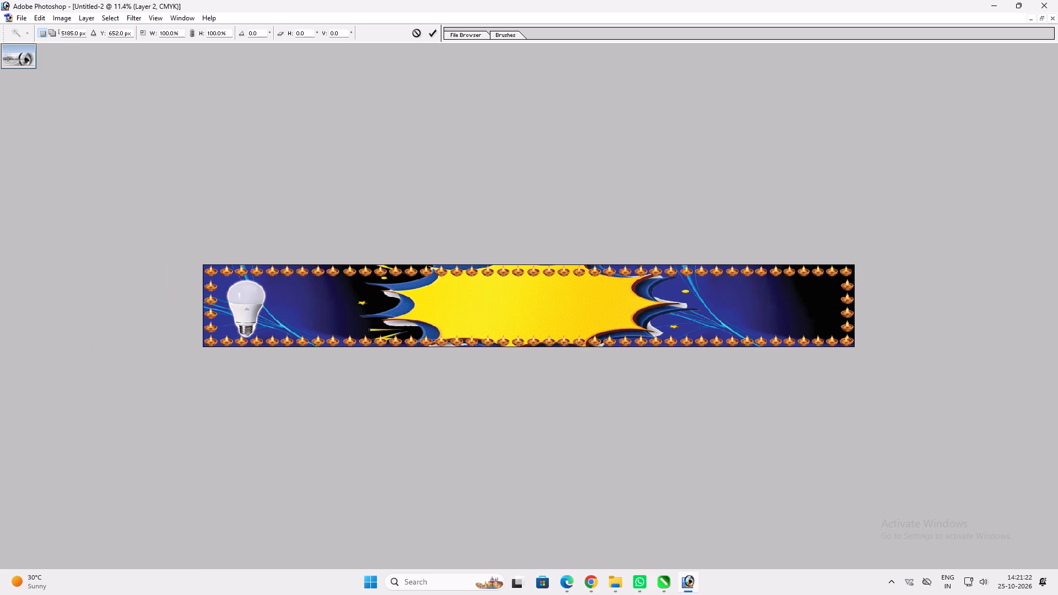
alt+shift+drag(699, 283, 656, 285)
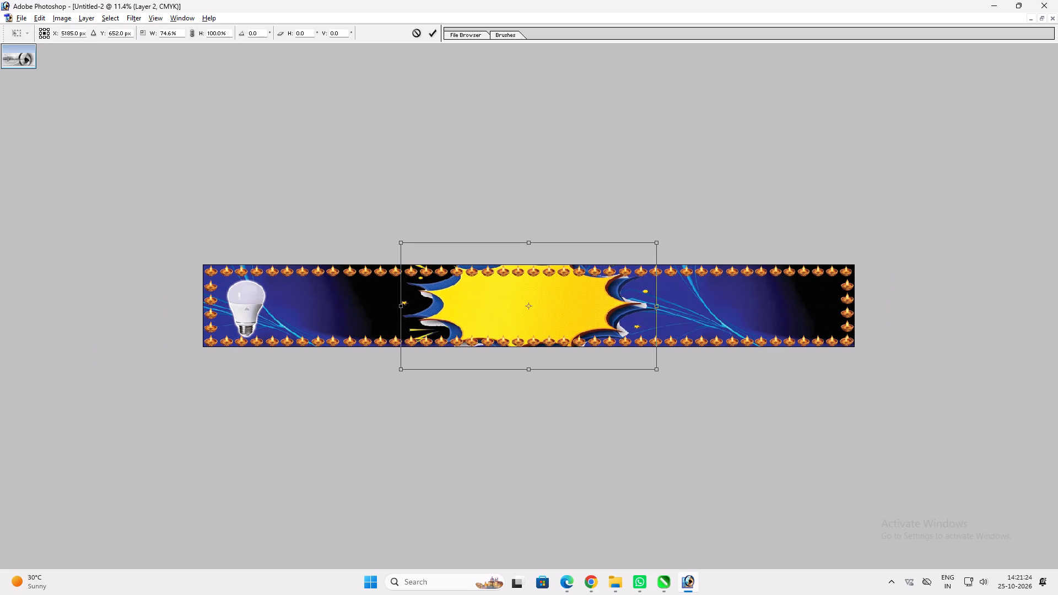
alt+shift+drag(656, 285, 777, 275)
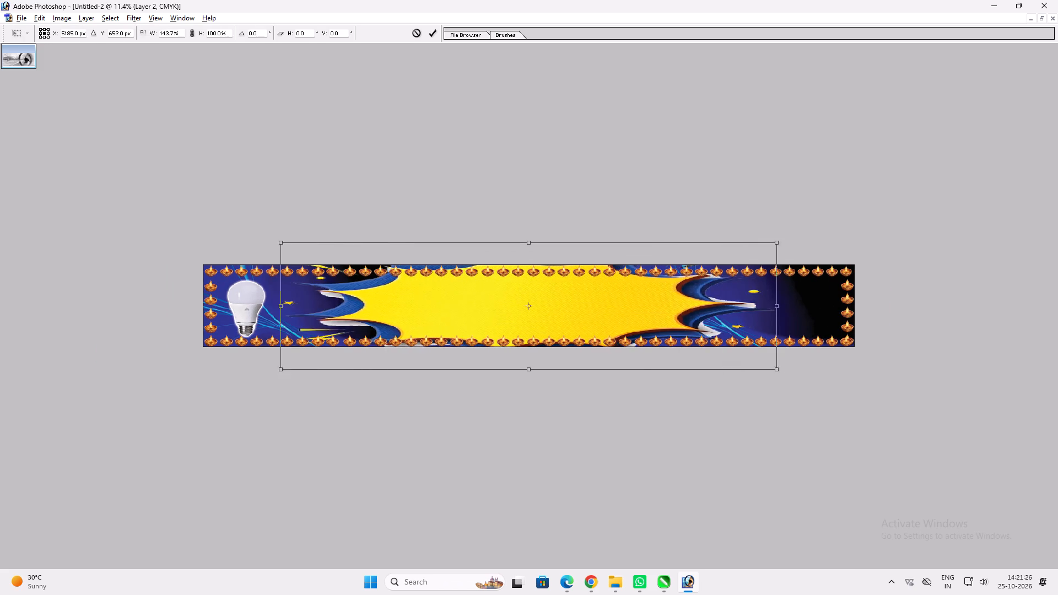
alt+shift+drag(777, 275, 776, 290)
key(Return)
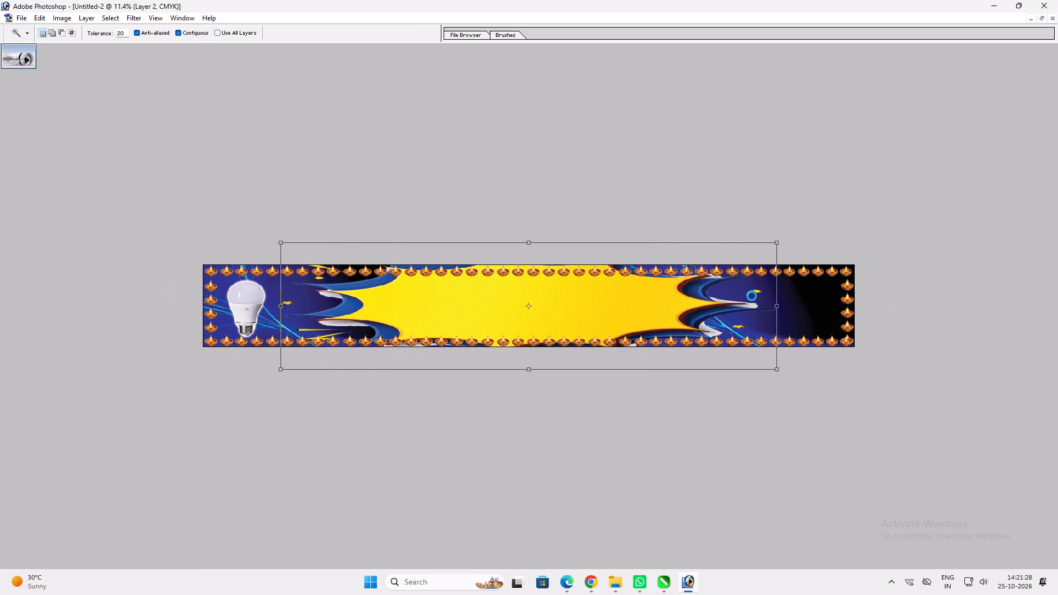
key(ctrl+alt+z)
Scale the burst down and shift it slightly upward so its points roughly fit the banner's height.
key(ctrl+t)
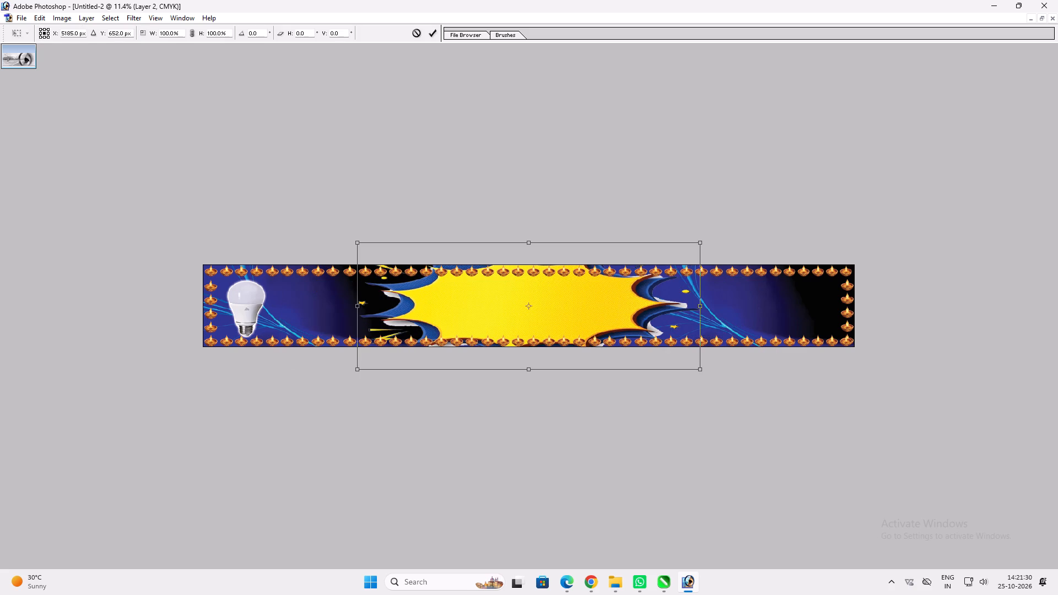
alt+shift+drag(696, 240, 688, 244)
key(shift+Return)
key(ctrl+0)
key(v)
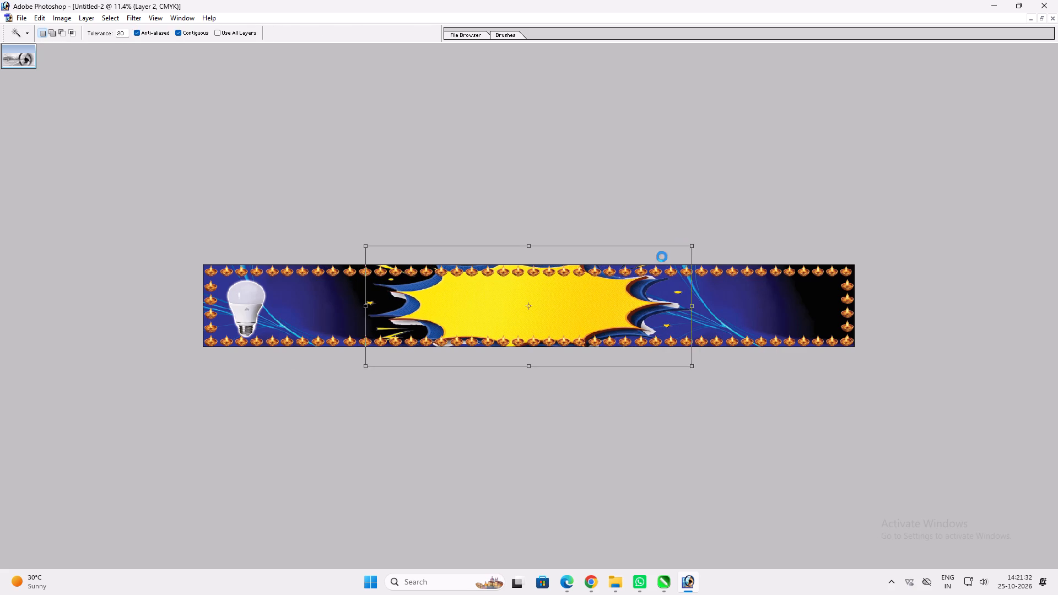
click(603, 301)
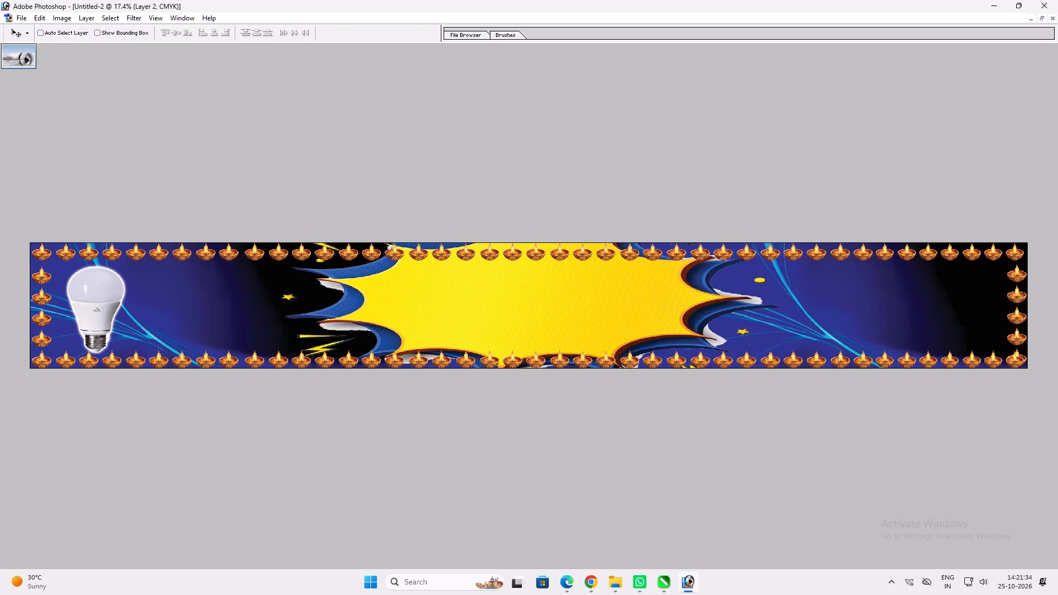
key(ctrl+t)
alt+shift+drag(782, 208, 760, 223)
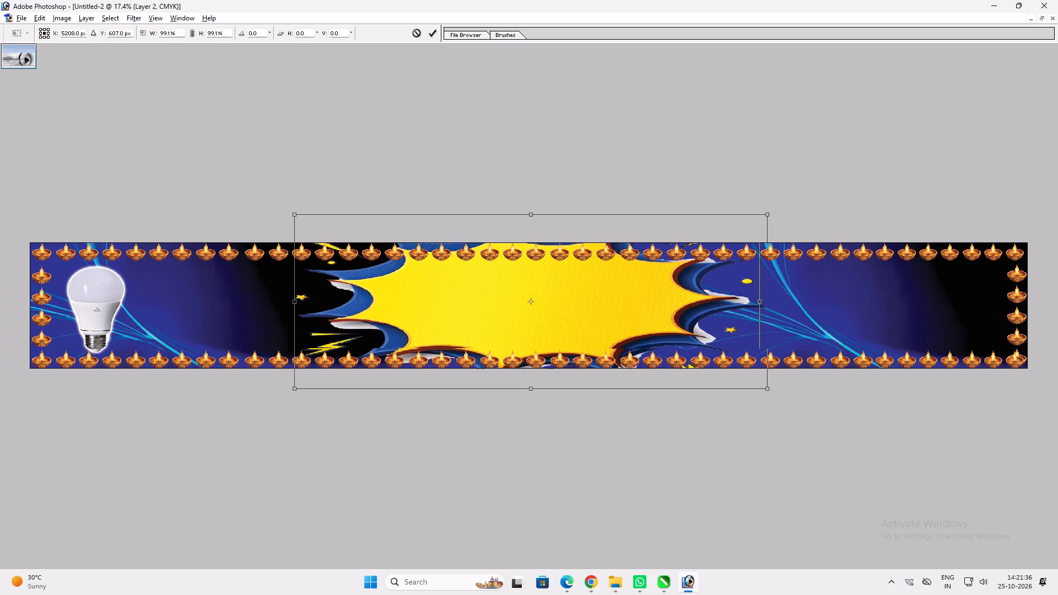
alt+shift+drag(760, 223, 748, 231)
key(shift+Return)
key(v)
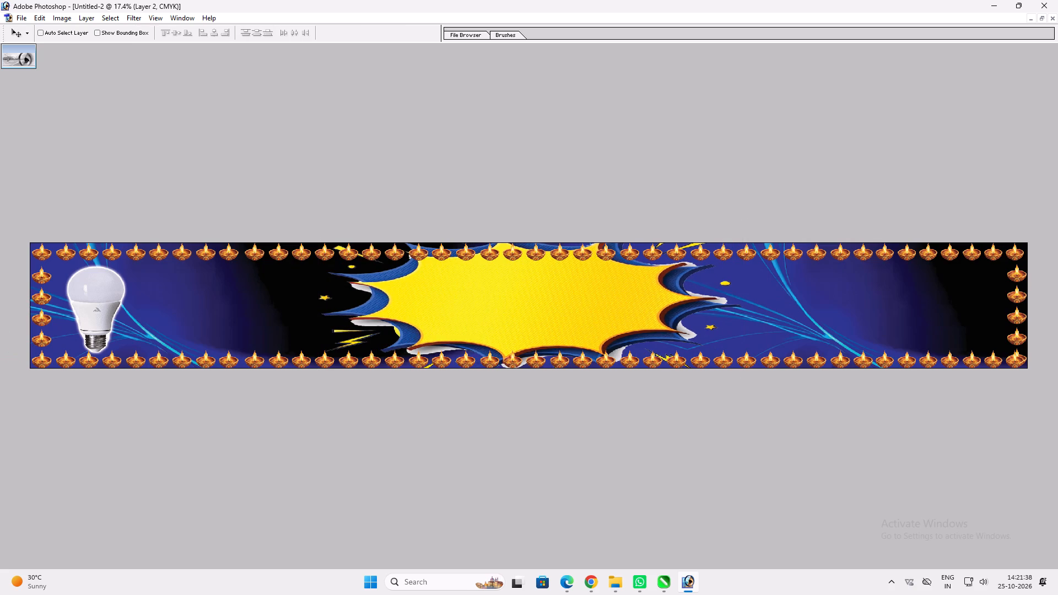
key(v)
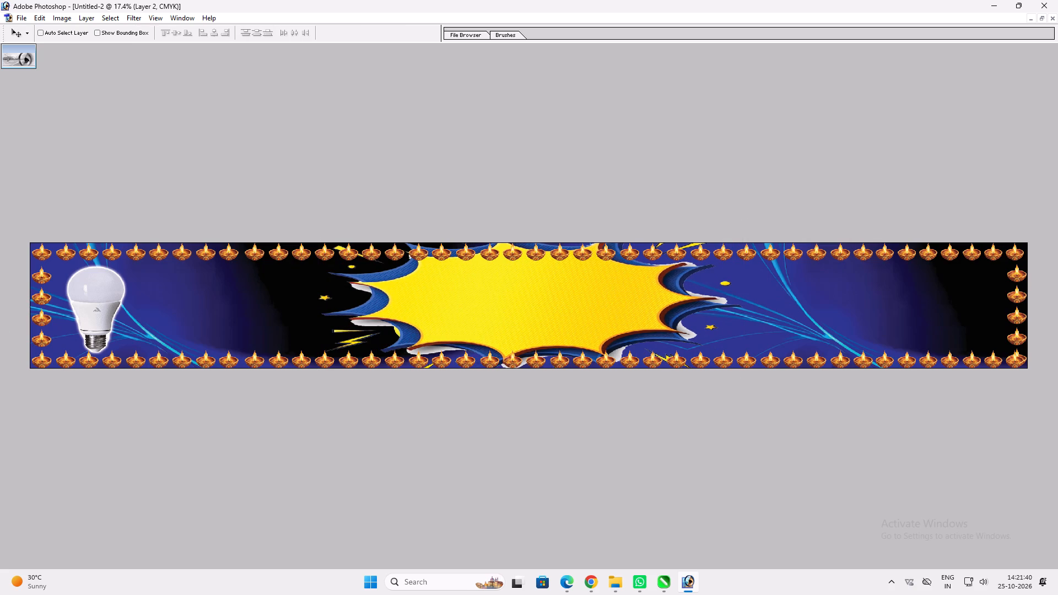
Widen the burst horizontally to about 125%, keeping its height at 100%.
ctrl+click(617, 307)
key(ctrl+t)
shift+drag(738, 282, 771, 271)
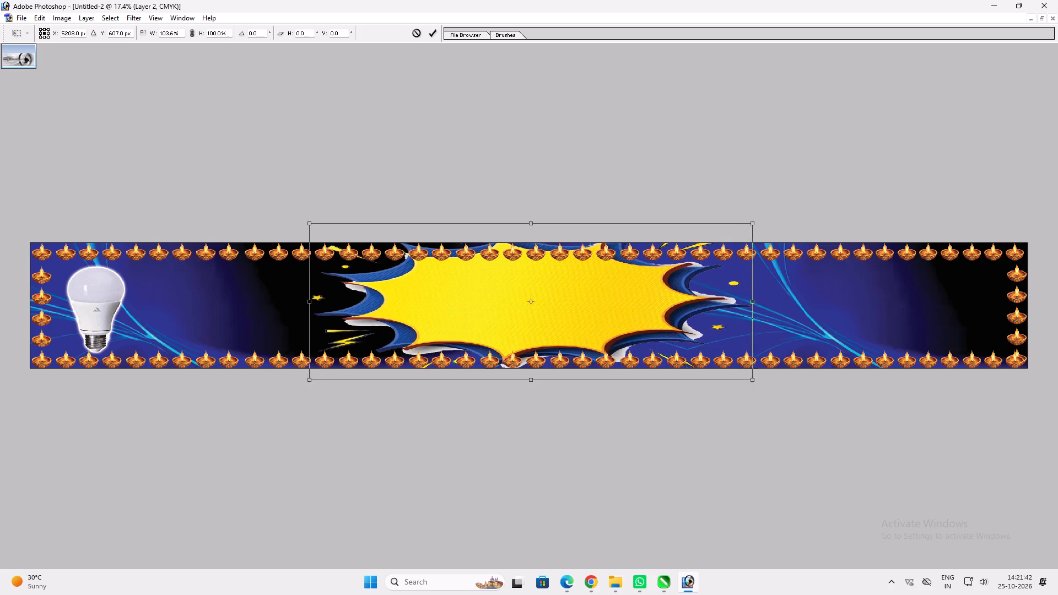
shift+drag(771, 271, 791, 267)
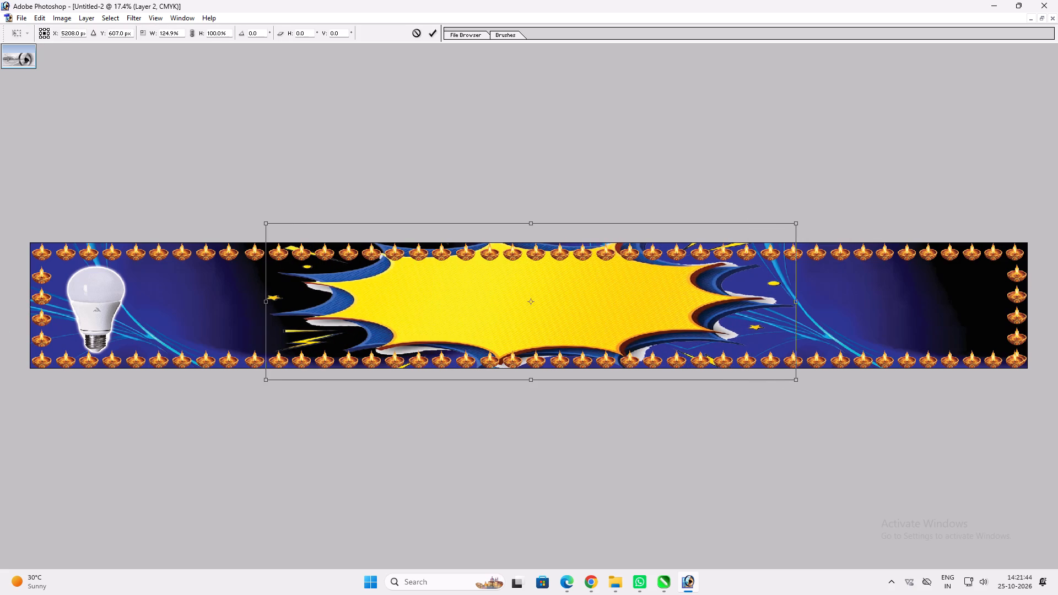
key(Return)
key(v)
Reorder the burst layer so it sits behind the 9 वार्ड text and above the blue background pieces.
key(ctrl+shift+bracketleft)
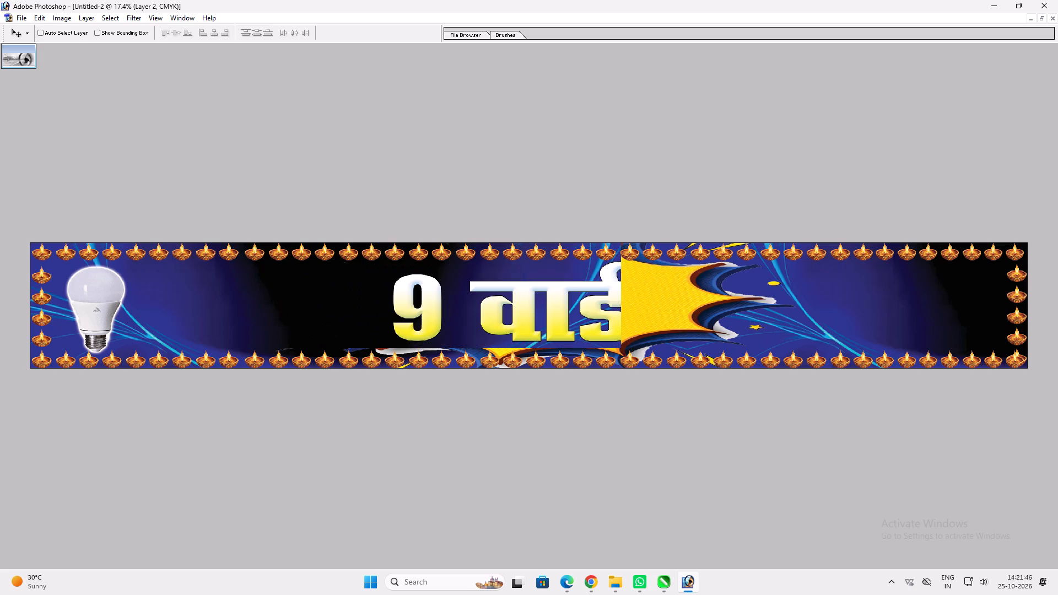
key(ctrl+bracketright)
key(ctrl+bracketright)
key(v)
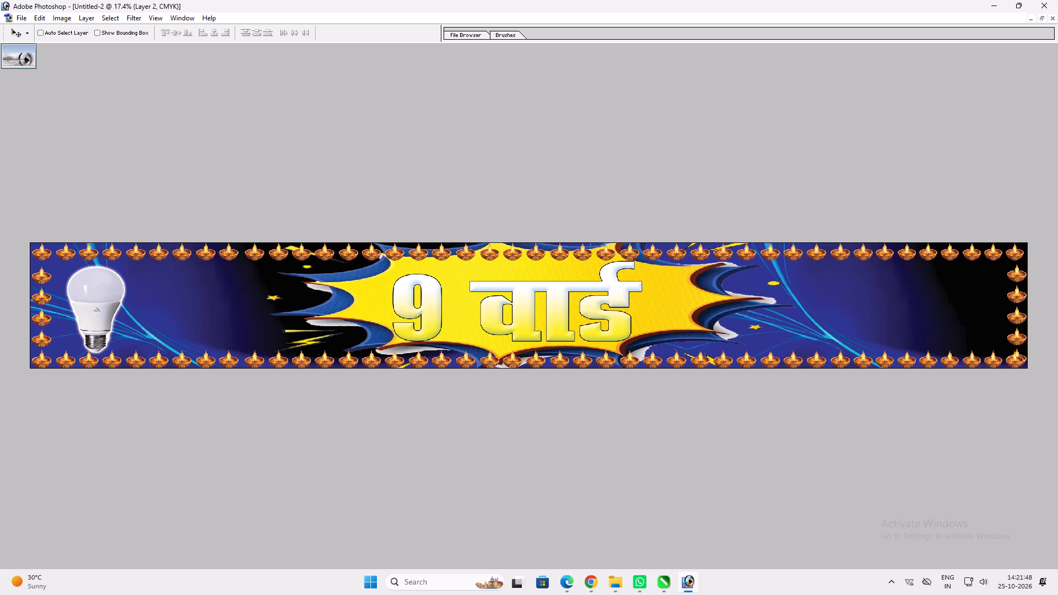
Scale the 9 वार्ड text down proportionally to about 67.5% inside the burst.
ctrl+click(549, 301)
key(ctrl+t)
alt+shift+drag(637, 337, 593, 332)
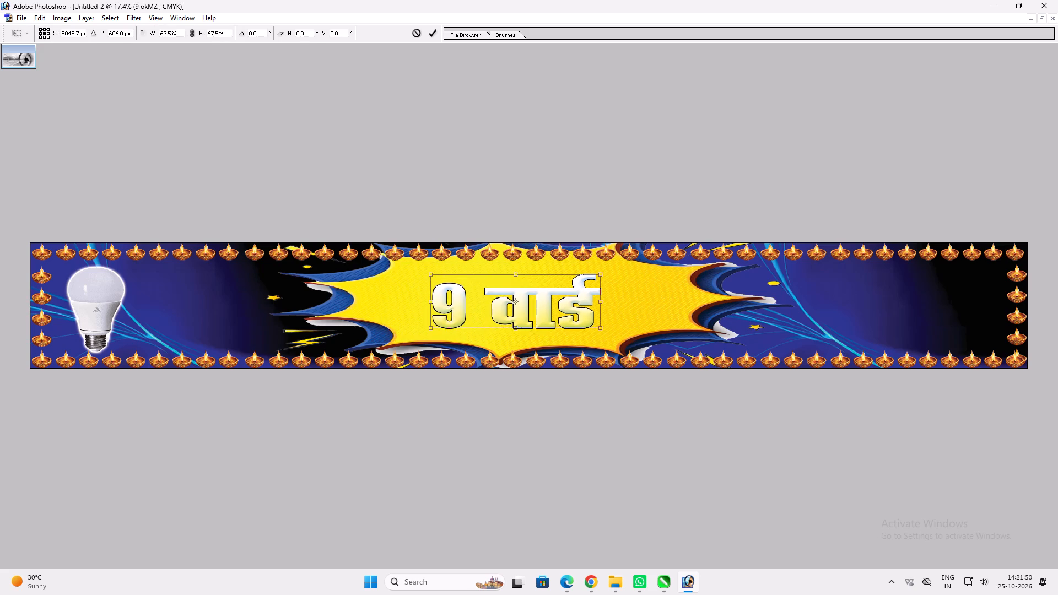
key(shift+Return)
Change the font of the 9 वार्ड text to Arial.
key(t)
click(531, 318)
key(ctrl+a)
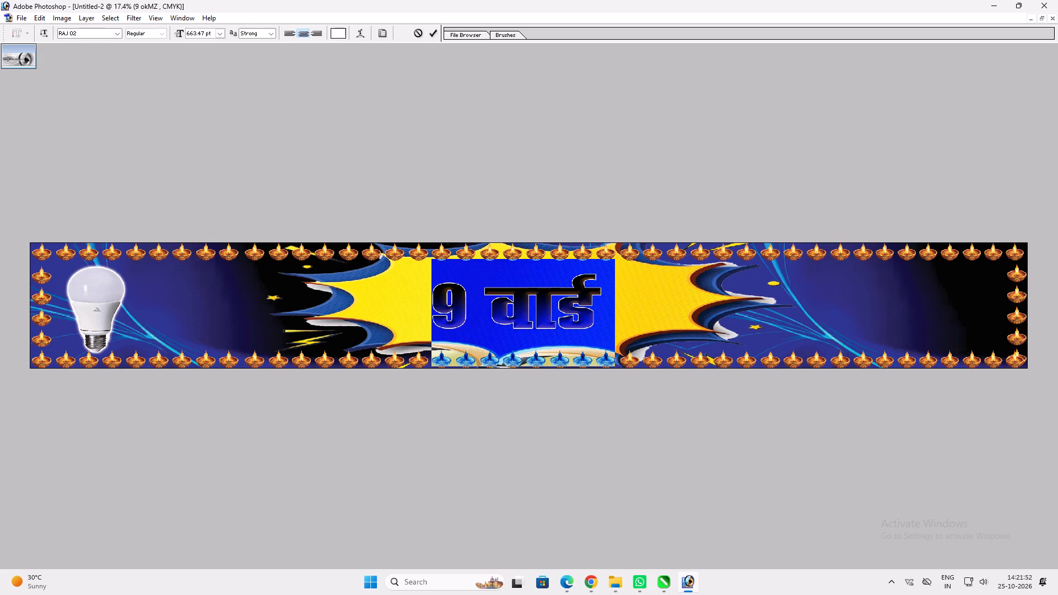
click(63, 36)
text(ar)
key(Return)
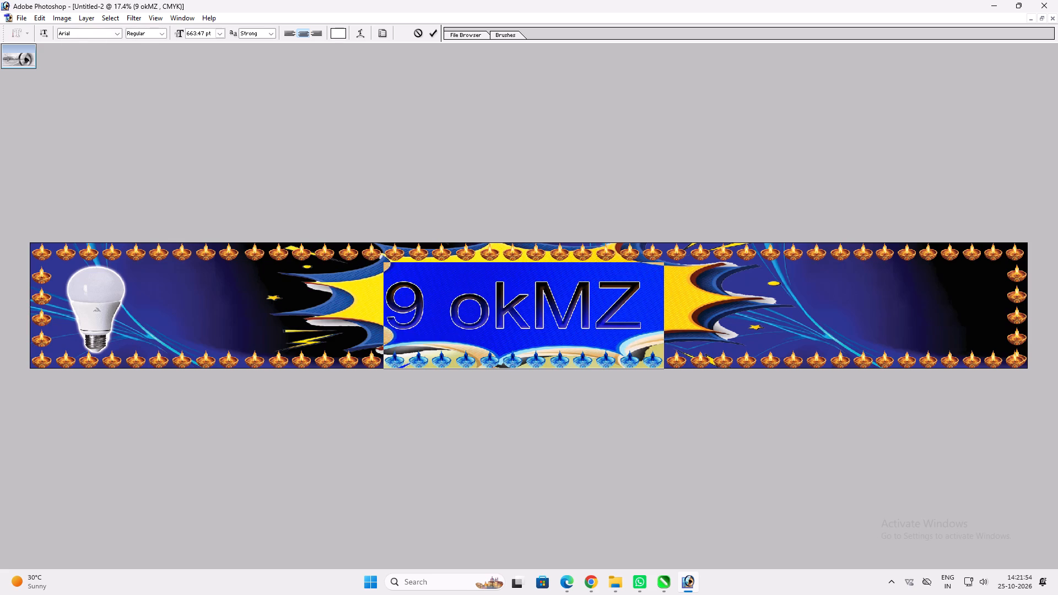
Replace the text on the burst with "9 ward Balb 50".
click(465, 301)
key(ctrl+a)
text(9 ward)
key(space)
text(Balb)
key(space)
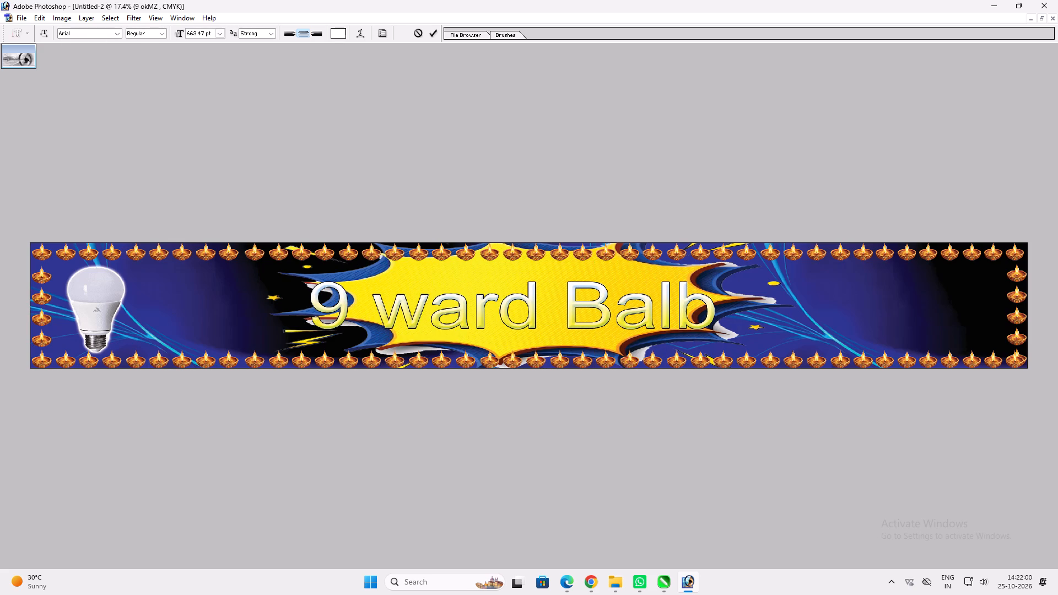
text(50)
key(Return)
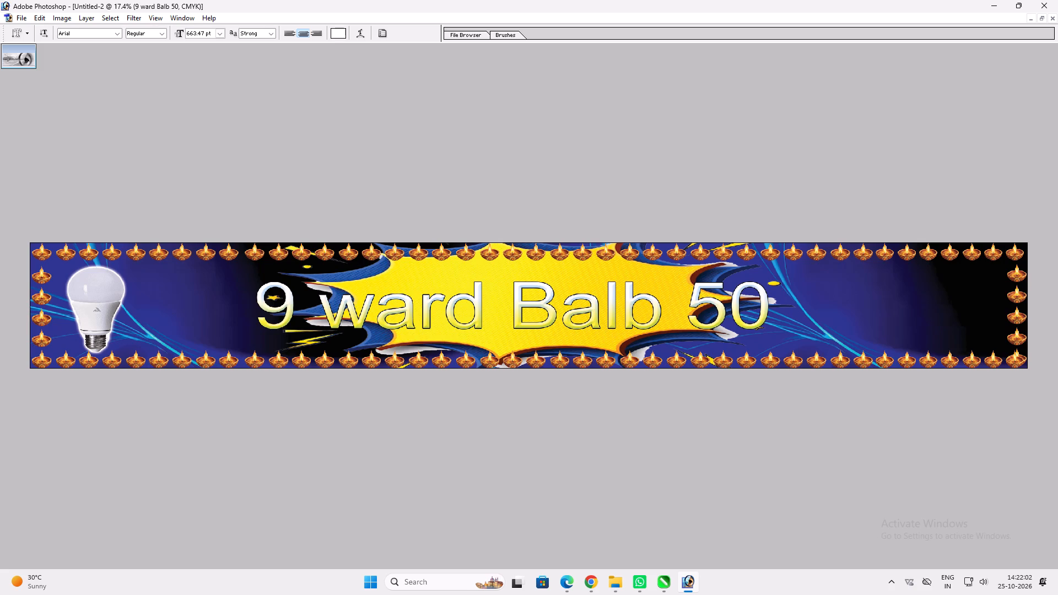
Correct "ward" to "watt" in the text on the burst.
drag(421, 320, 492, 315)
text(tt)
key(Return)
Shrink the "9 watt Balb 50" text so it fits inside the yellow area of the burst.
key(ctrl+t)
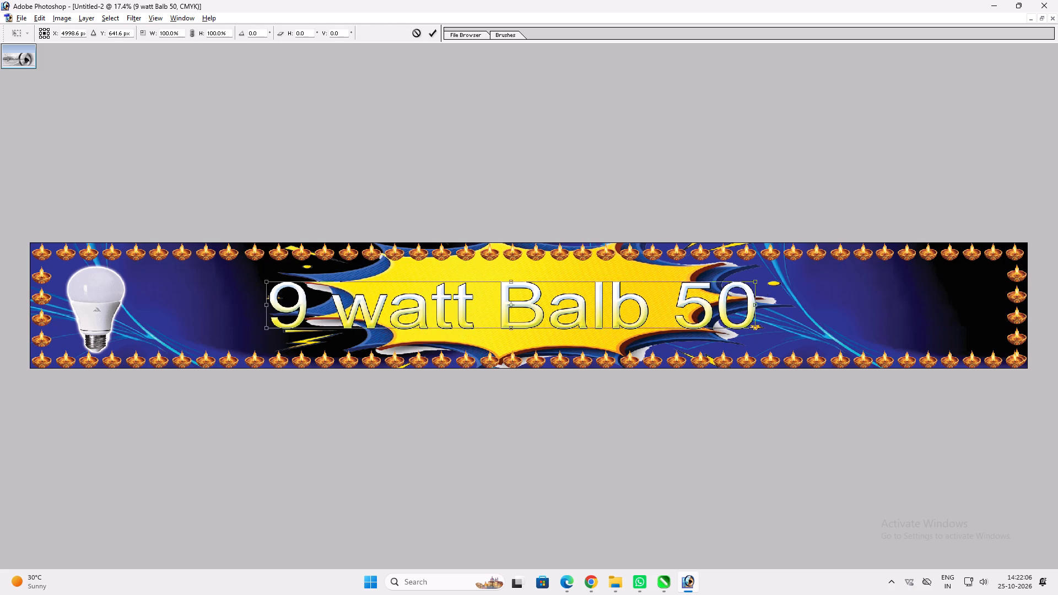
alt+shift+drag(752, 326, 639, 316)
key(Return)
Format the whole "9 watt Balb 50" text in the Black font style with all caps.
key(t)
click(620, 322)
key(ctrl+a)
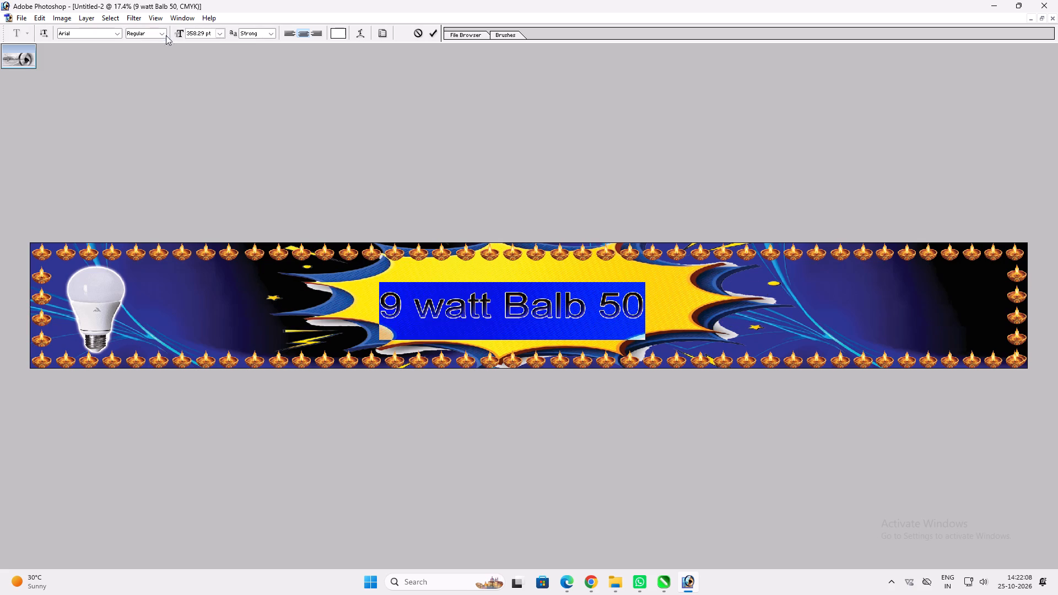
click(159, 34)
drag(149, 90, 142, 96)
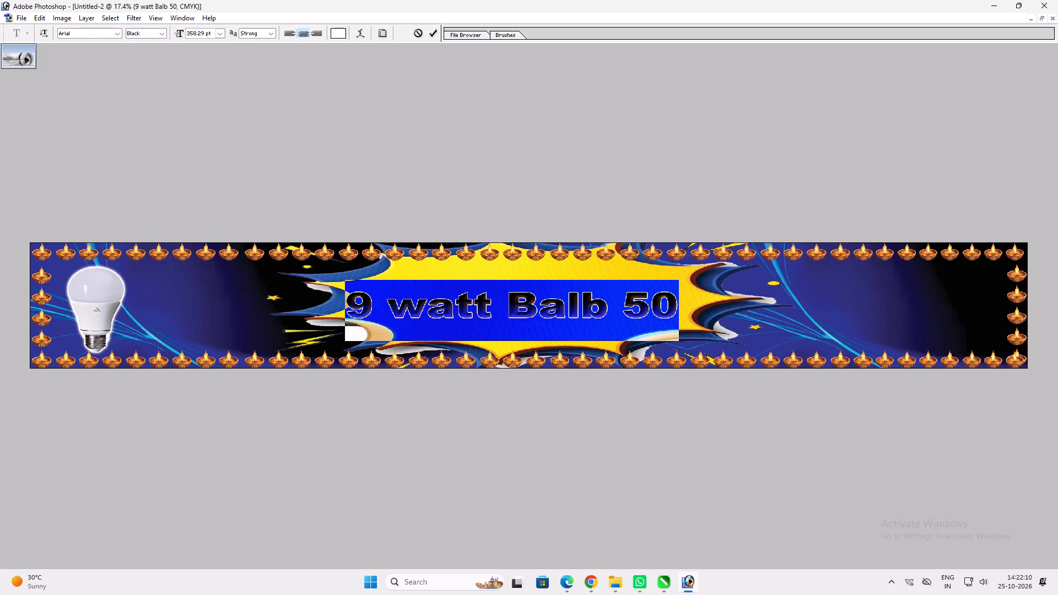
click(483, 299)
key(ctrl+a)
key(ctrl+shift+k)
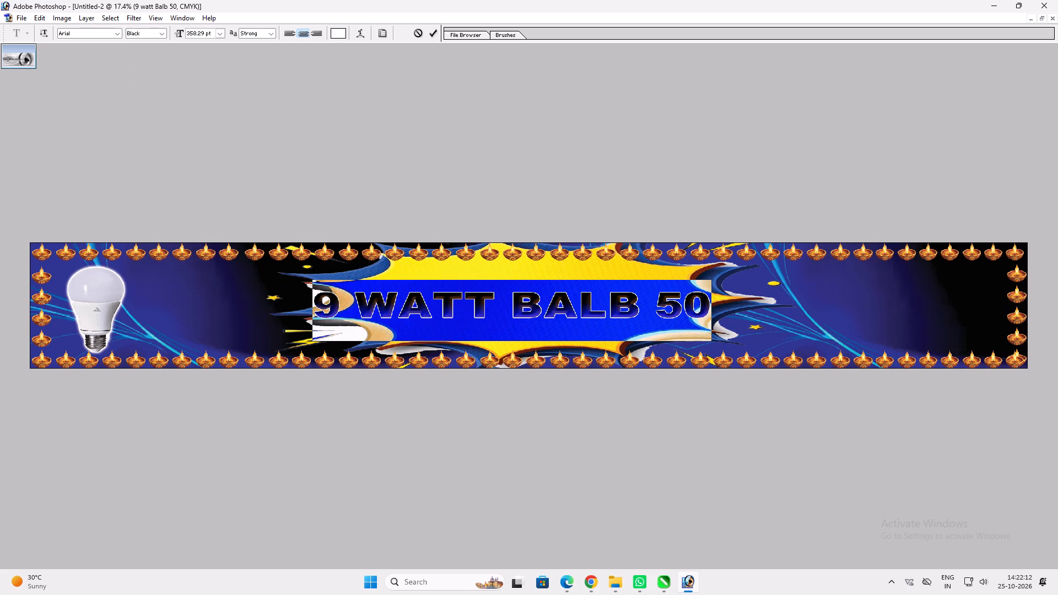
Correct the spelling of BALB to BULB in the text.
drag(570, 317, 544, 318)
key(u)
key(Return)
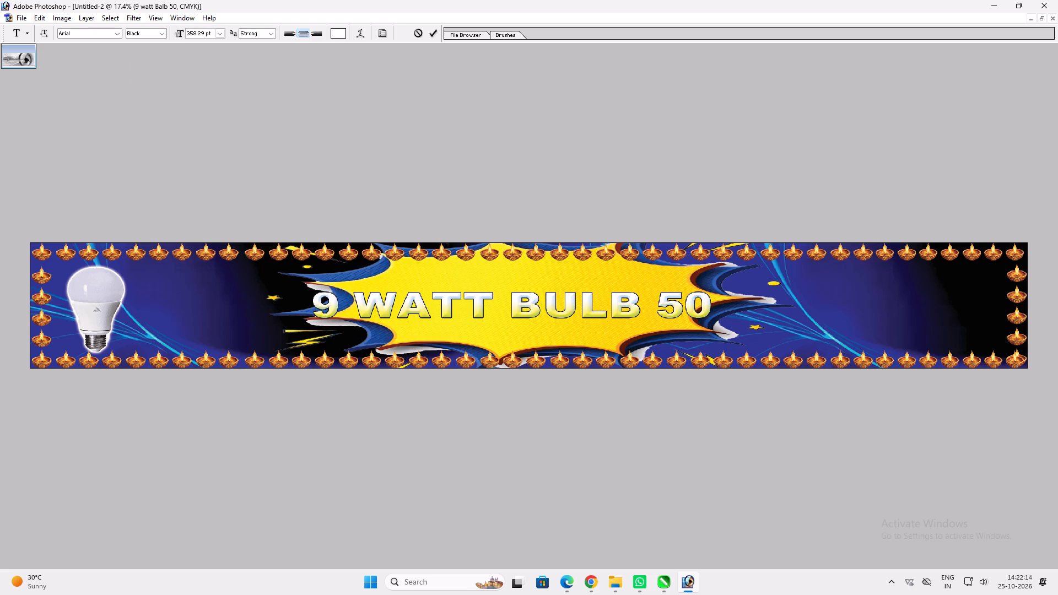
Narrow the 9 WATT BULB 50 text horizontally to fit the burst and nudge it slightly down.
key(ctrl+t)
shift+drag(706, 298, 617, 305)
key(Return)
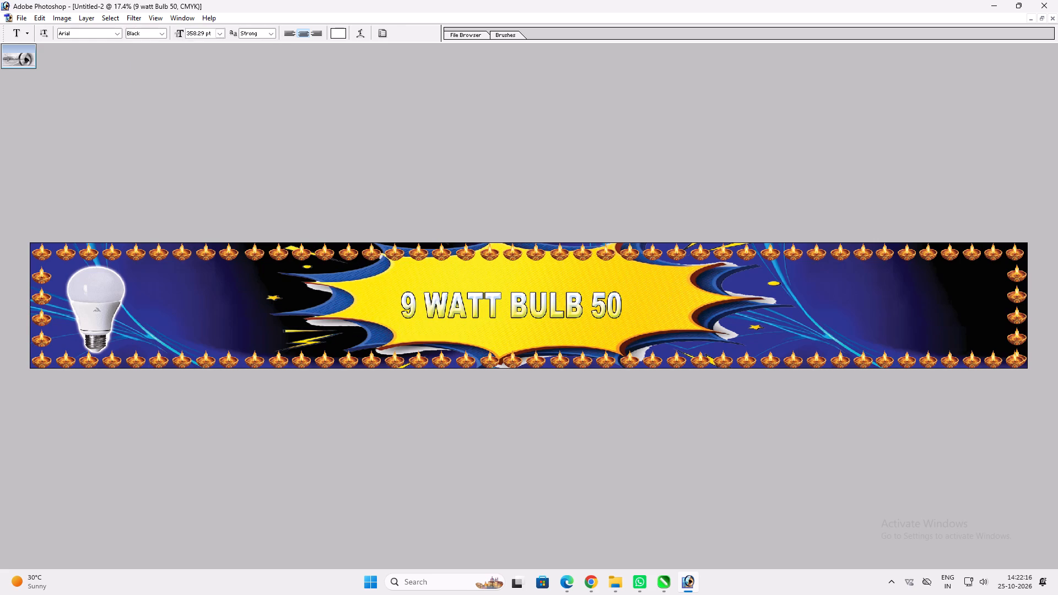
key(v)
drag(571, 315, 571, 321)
Delete the 9 WATT BULB 50 text layer, leaving the burst empty.
key(alt+l)
key(alt+l)
key(alt+l)
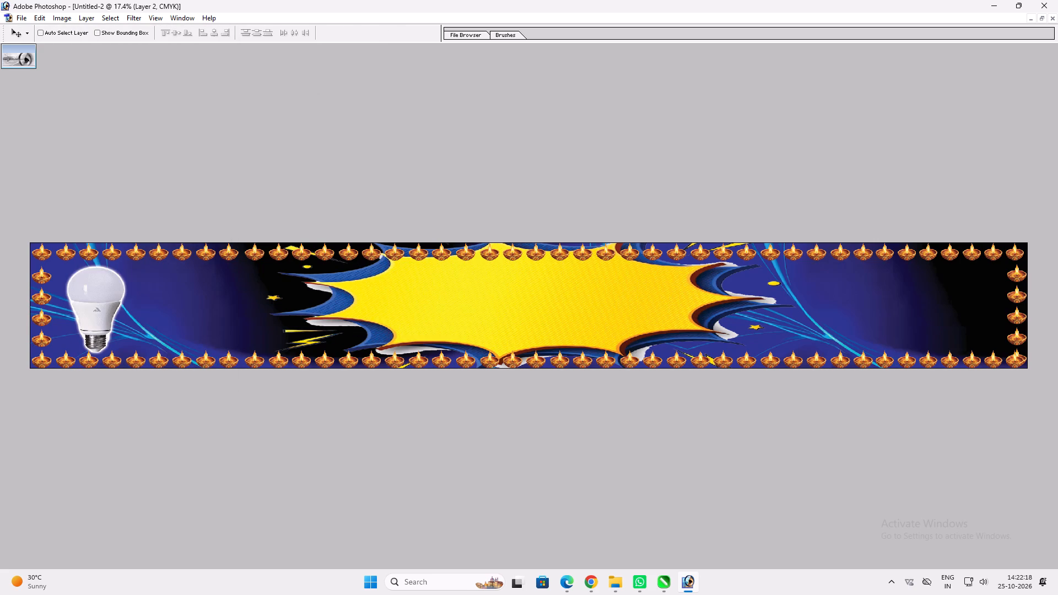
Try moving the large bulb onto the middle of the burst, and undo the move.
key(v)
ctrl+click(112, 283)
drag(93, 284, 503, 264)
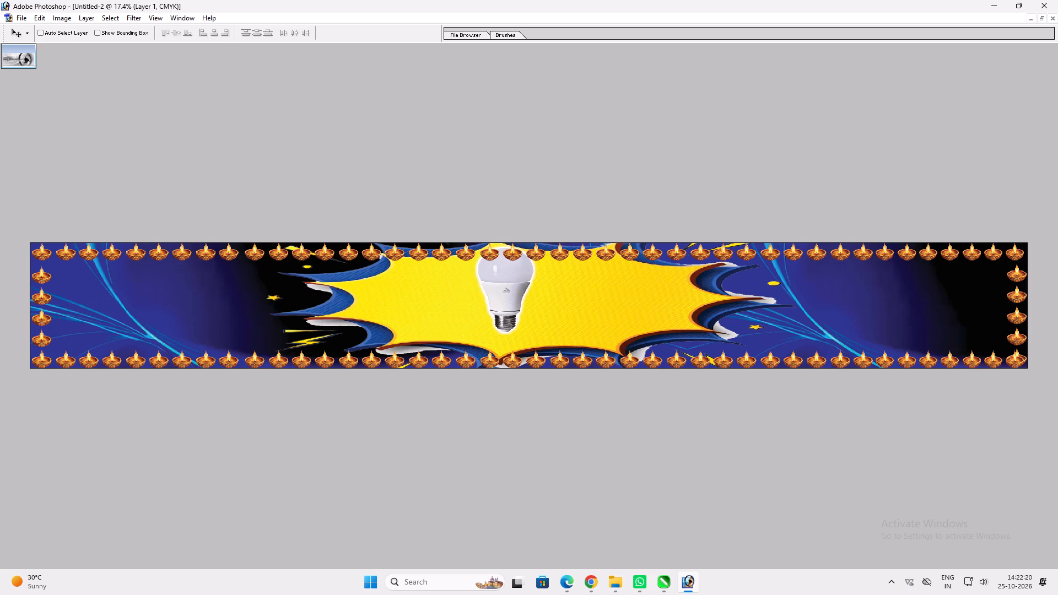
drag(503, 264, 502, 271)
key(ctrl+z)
Switch to Chrome and search Google Images for "bulb Png".
click(586, 586)
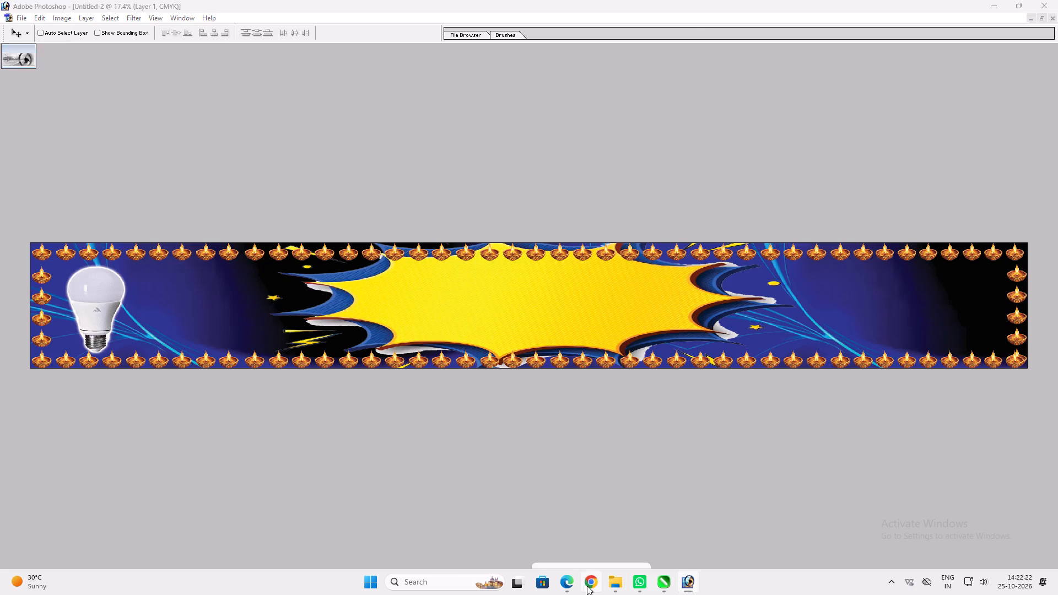
click(271, 94)
key(ctrl+a)
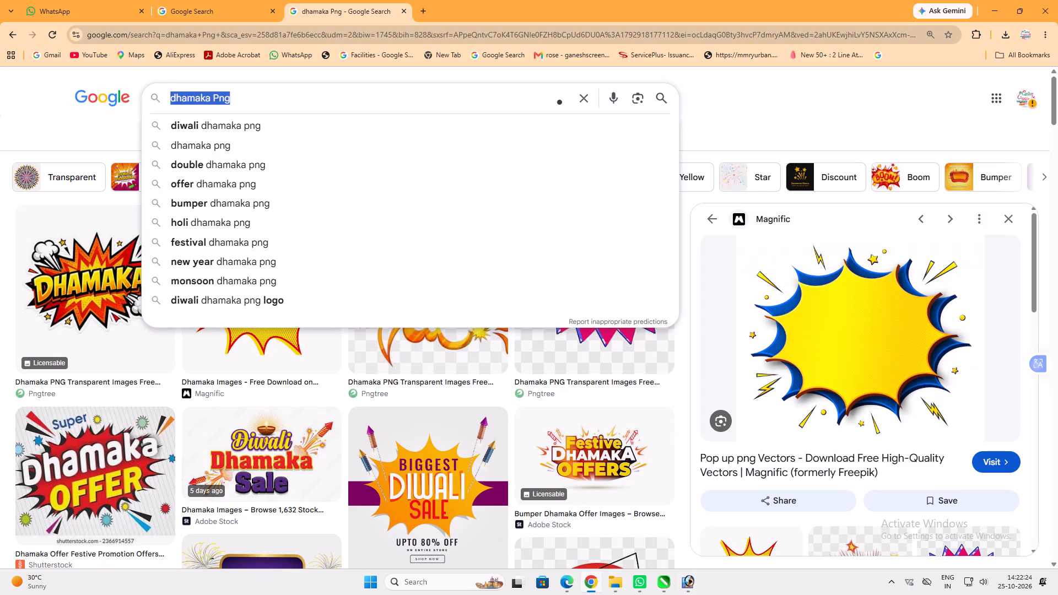
text(bal)
key(BackSpace)
key(BackSpace)
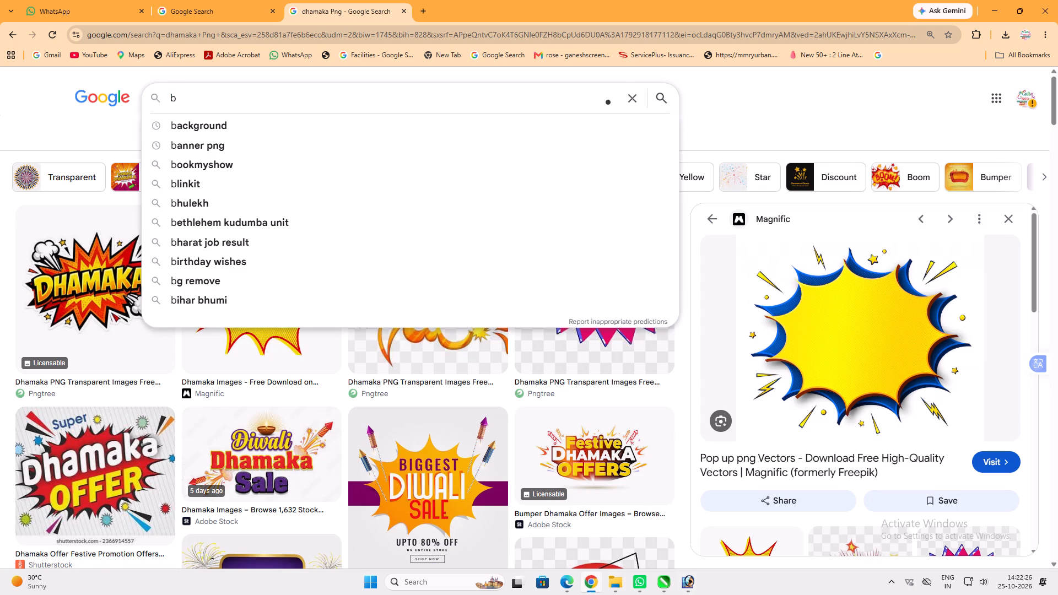
text(ulb Png)
key(space)
key(Return)
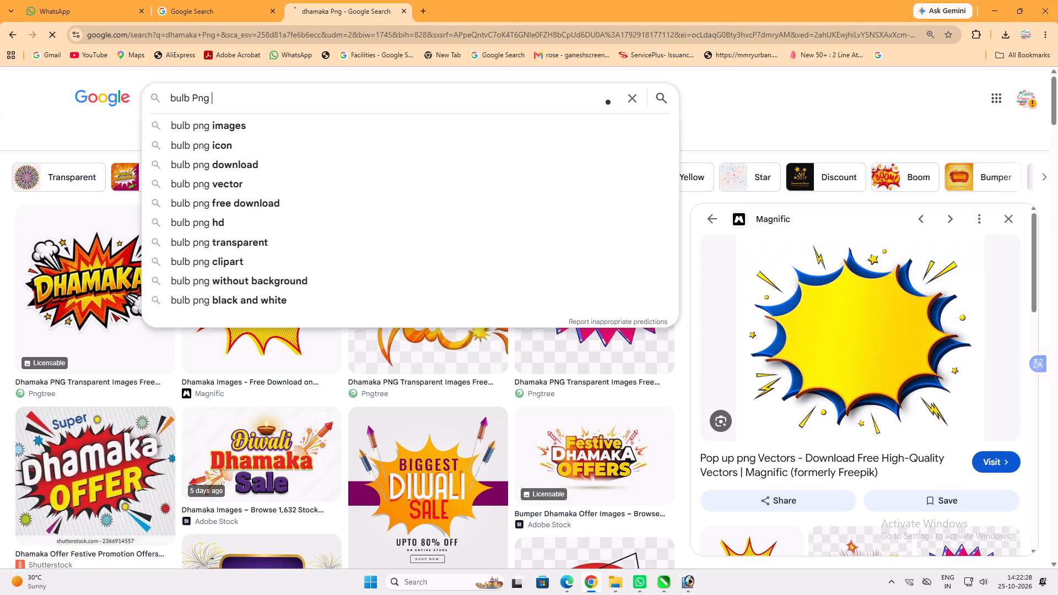
Look through the bulb PNG results for a white LED bulb and open more images related to it.
scroll(242, 268, down, 3)
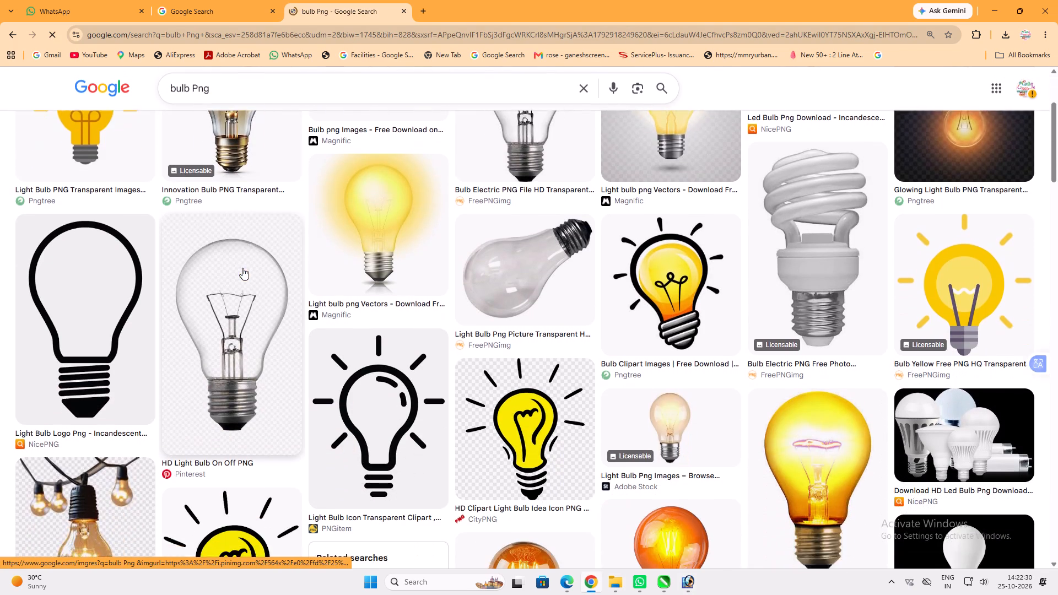
scroll(250, 264, down, 2)
click(167, 85)
scroll(819, 300, down, 5)
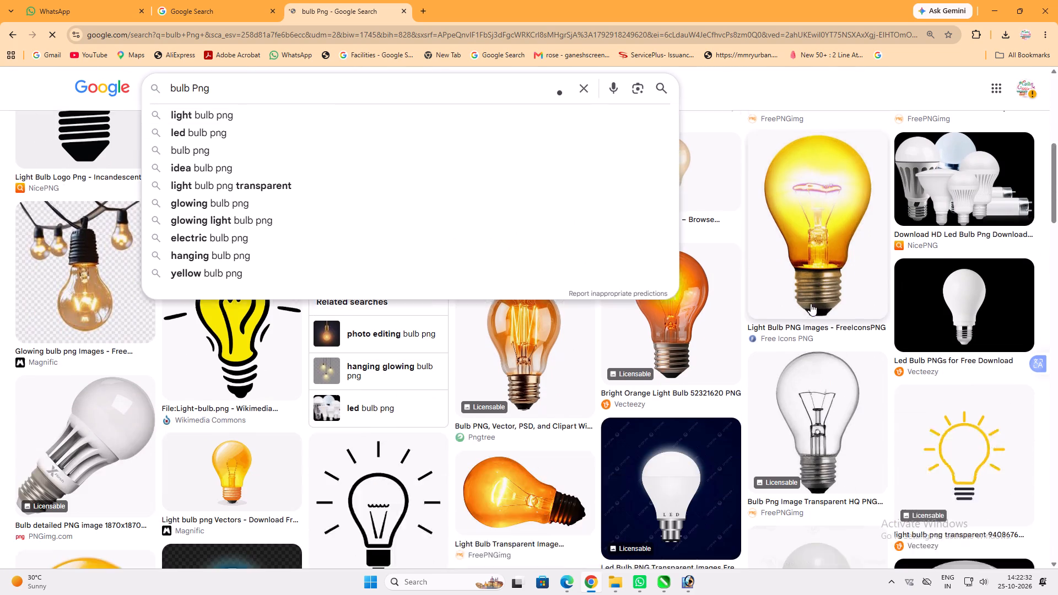
click(813, 445)
scroll(802, 359, down, 4)
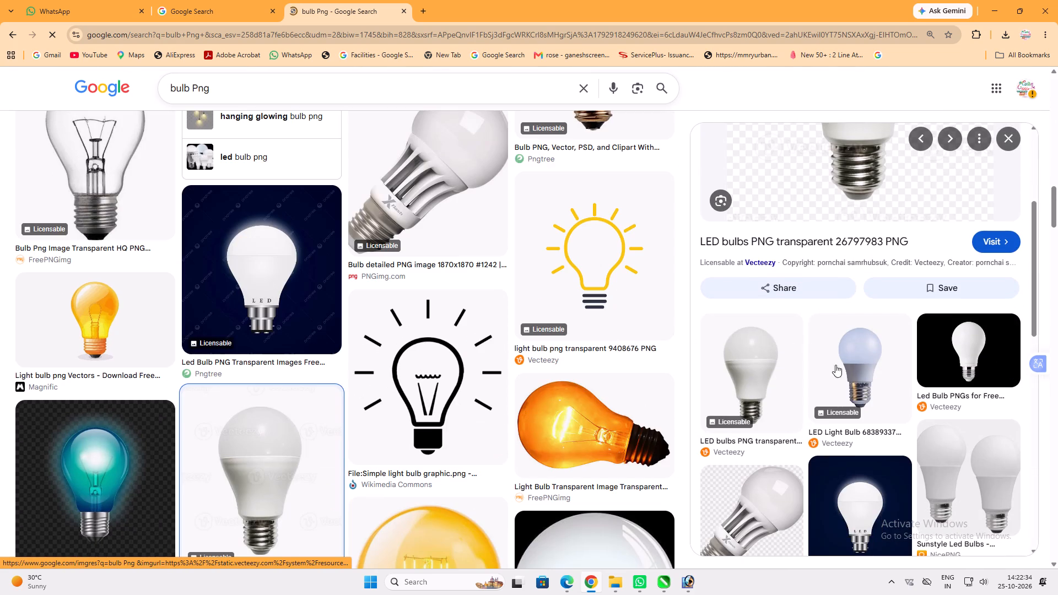
scroll(774, 342, down, 3)
scroll(847, 405, down, 6)
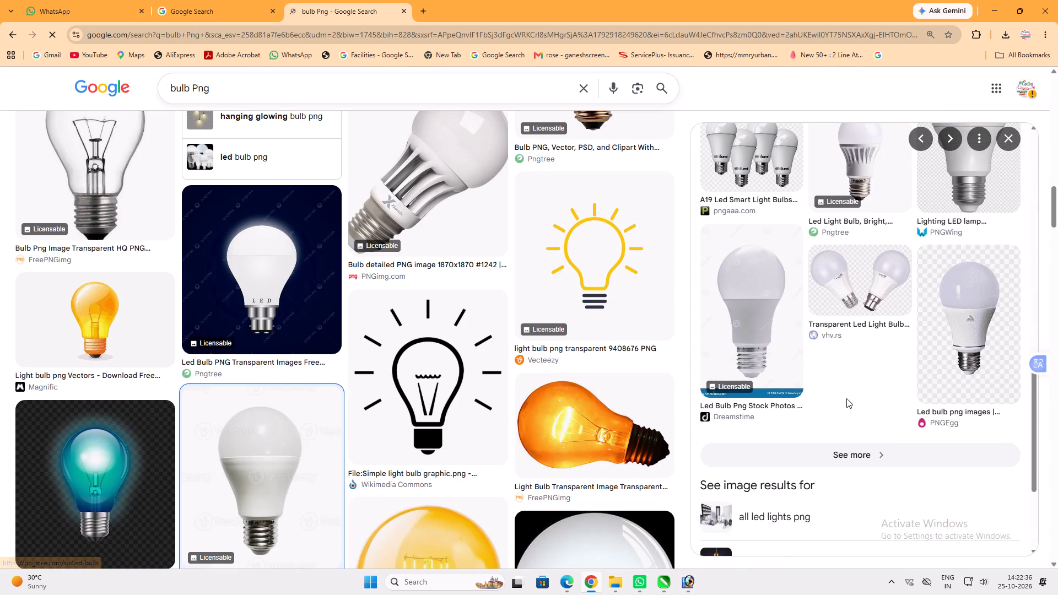
click(847, 453)
Refine the image search to "9 watt led bulb png".
click(170, 105)
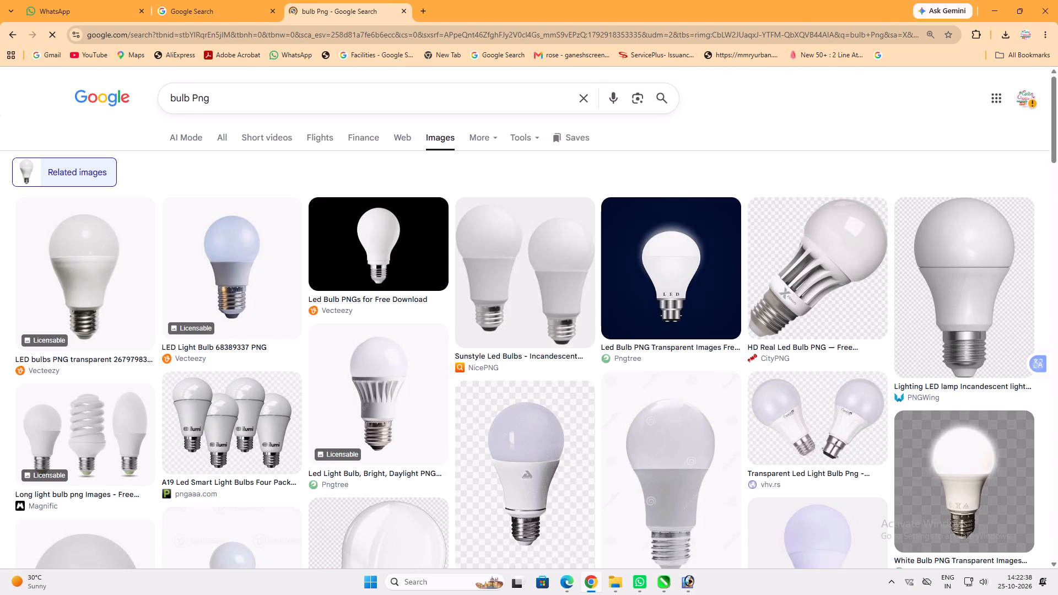
text(9 ww)
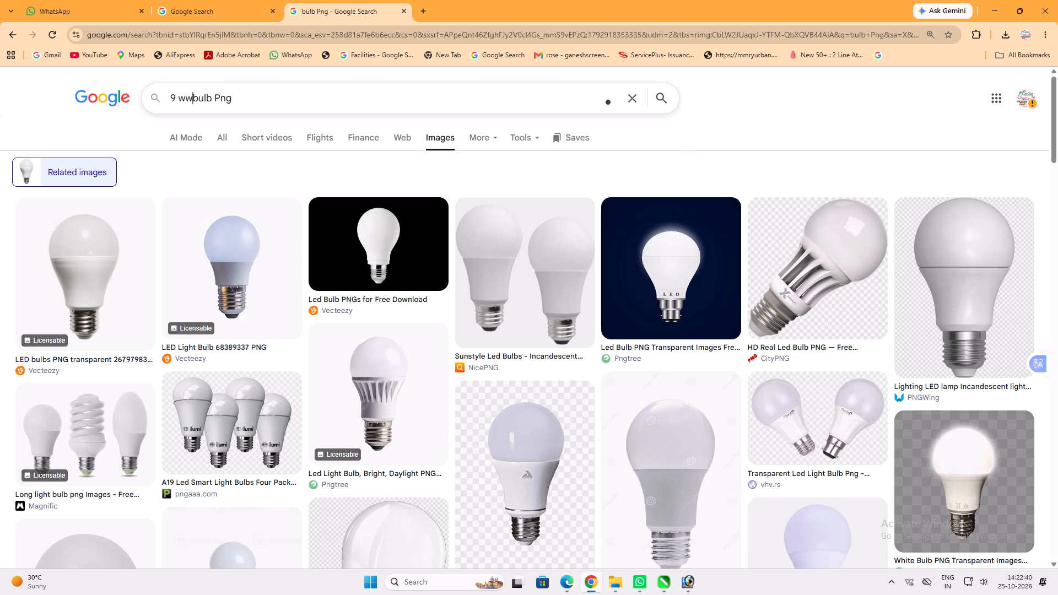
key(BackSpace)
key(a)
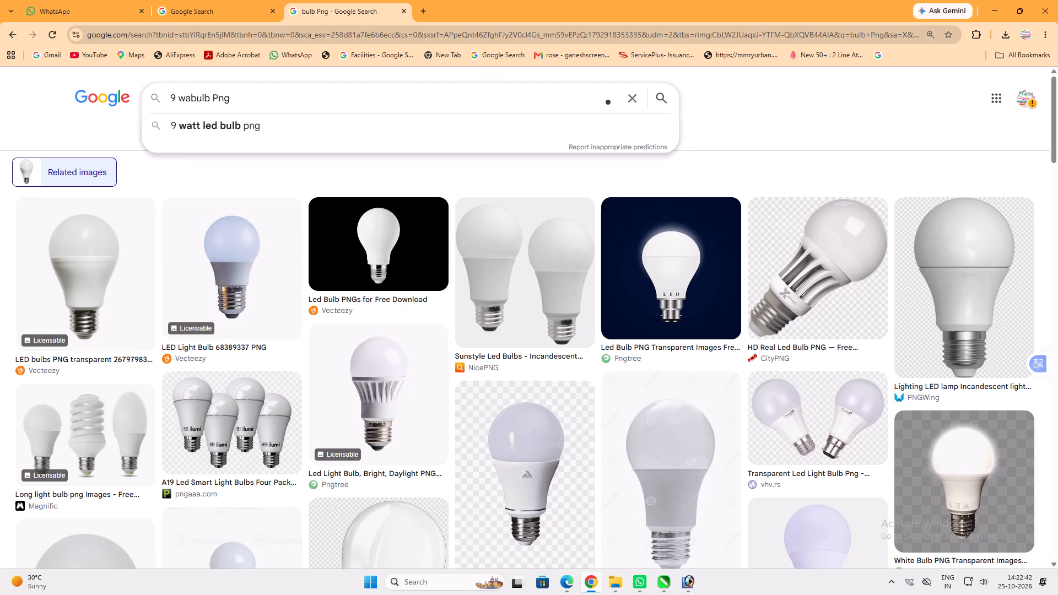
click(187, 121)
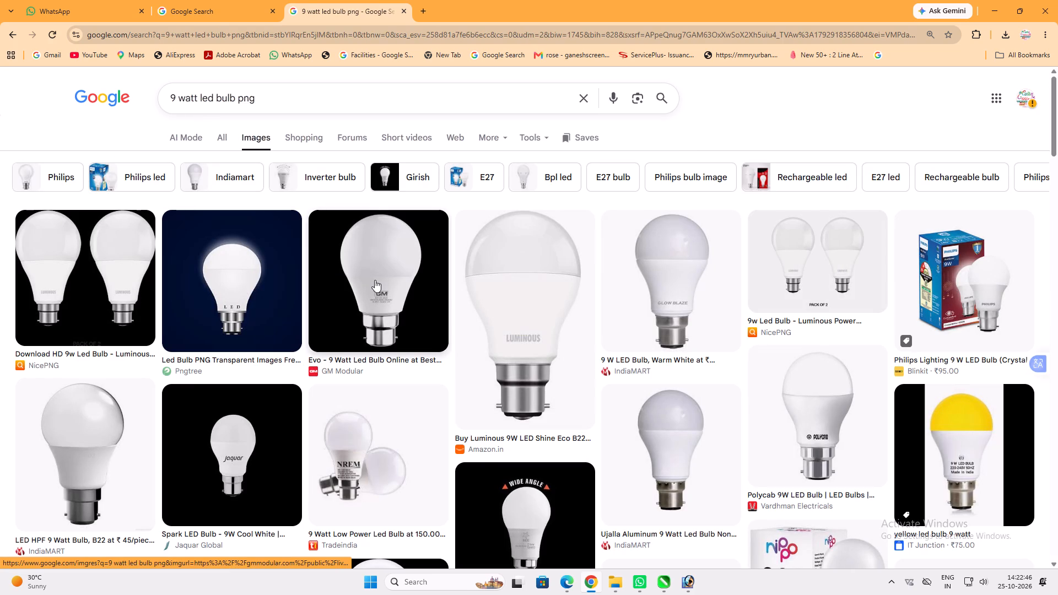
Open the Ujalla Aluminum 9 Watt LED bulb result and copy its image.
click(680, 417)
right_click(859, 219)
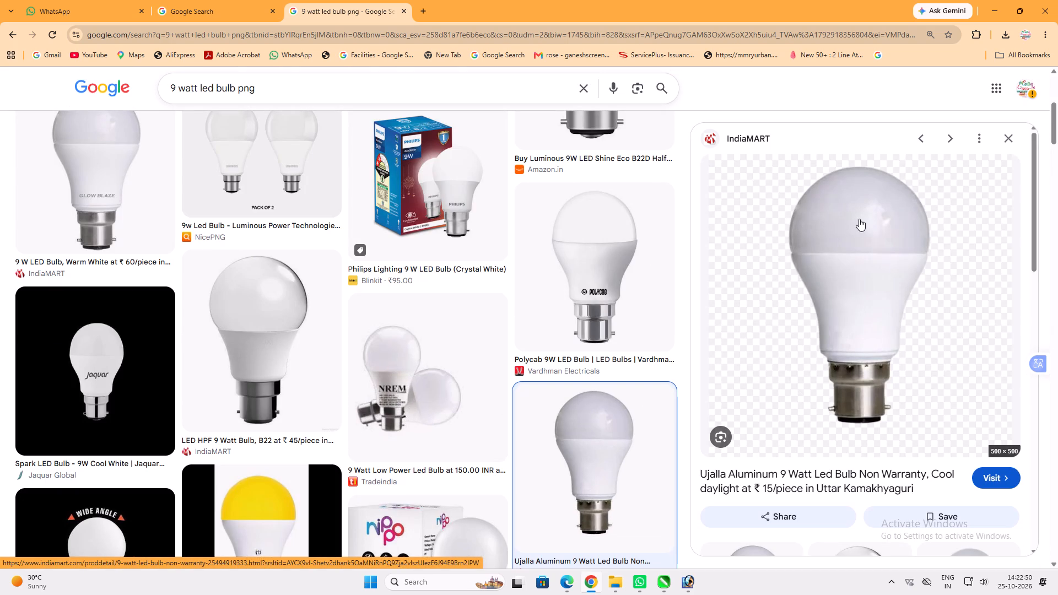
click(913, 390)
Switch to Photoshop, paste the copied bulb onto the banner, and remove its plain background.
click(684, 585)
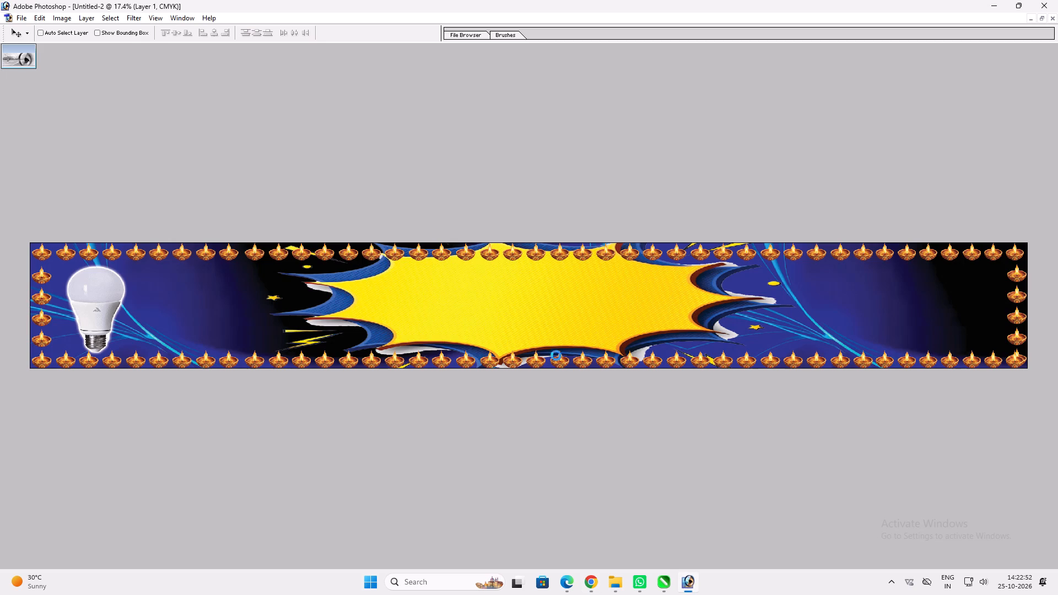
key(ctrl+v)
key(w)
click(546, 320)
key(Delete)
key(ctrl+d)
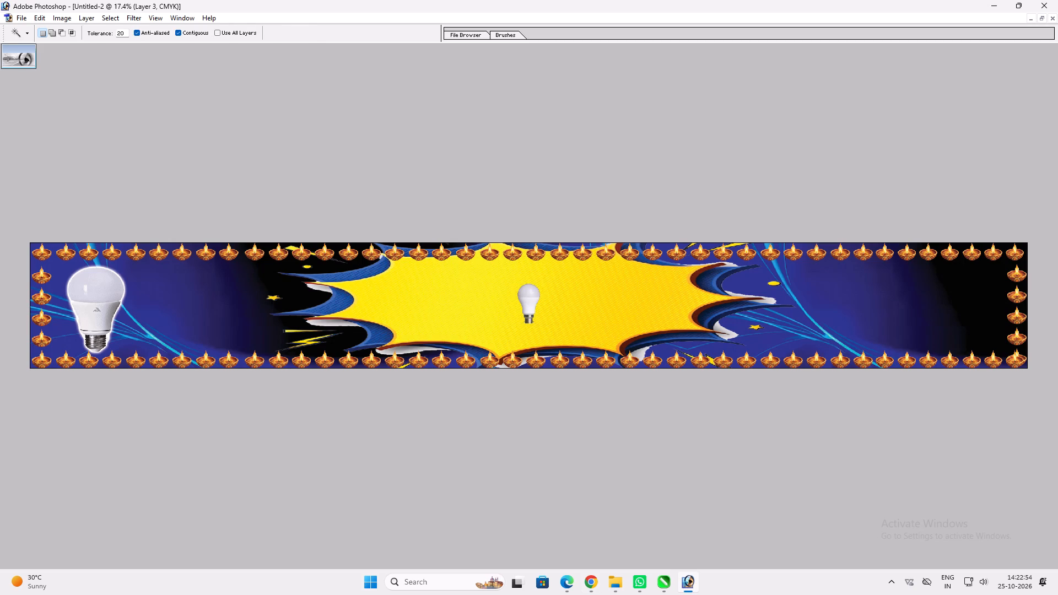
Move the new bulb up within the middle of the yellow burst and scale it proportionally to about 180%.
key(v)
drag(537, 305, 528, 289)
key(ctrl+t)
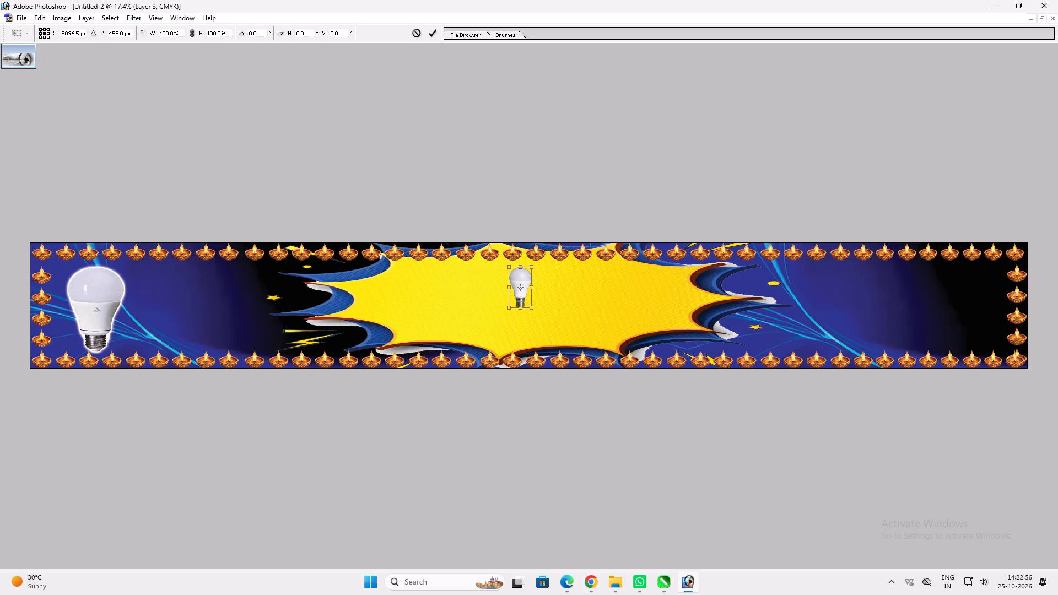
shift+drag(535, 307, 566, 326)
alt+shift+drag(546, 267, 552, 267)
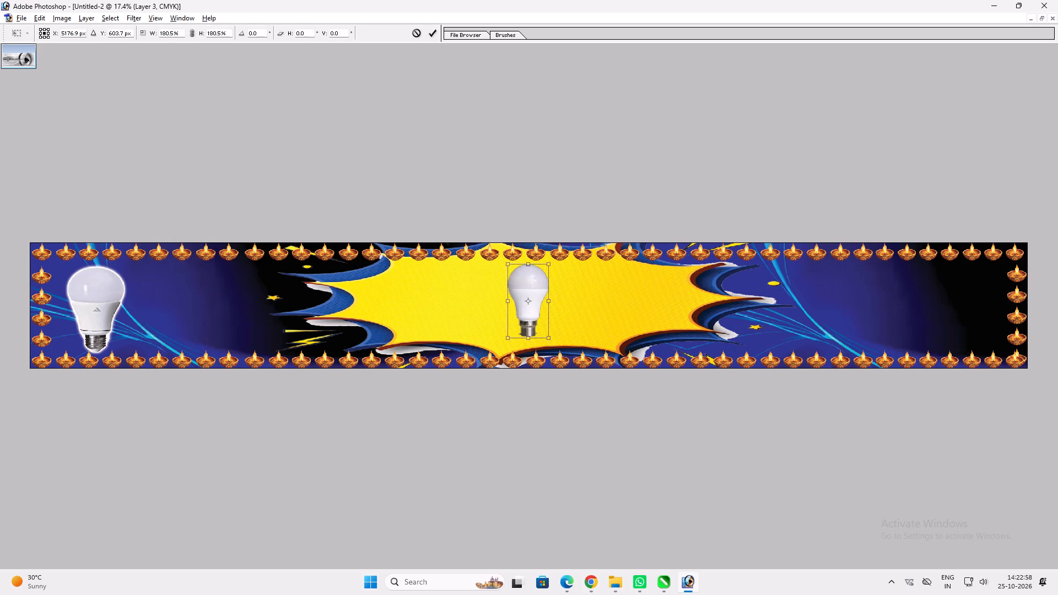
alt+shift+drag(552, 267, 553, 267)
key(Return)
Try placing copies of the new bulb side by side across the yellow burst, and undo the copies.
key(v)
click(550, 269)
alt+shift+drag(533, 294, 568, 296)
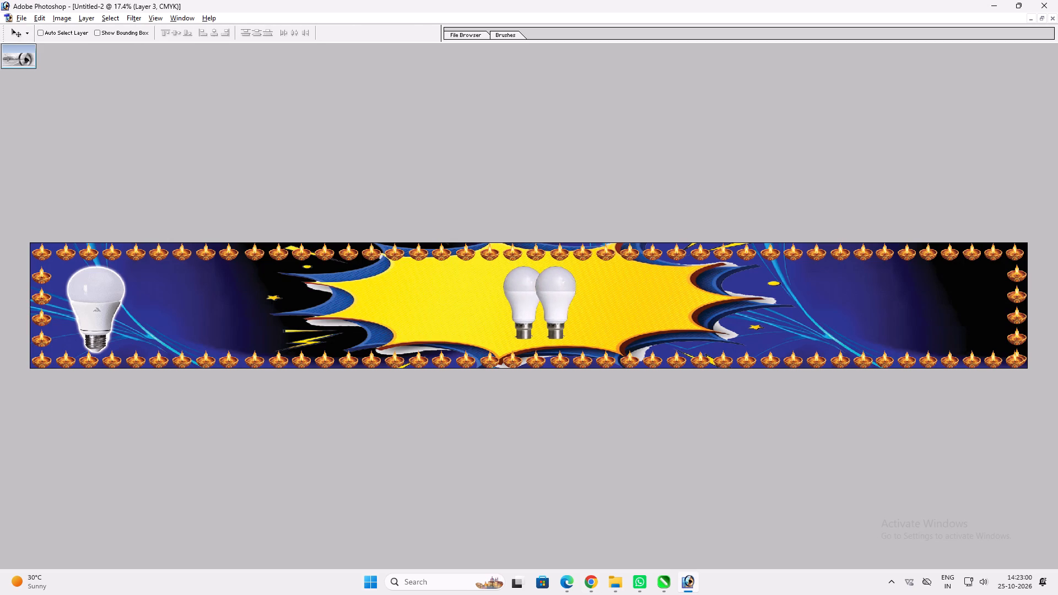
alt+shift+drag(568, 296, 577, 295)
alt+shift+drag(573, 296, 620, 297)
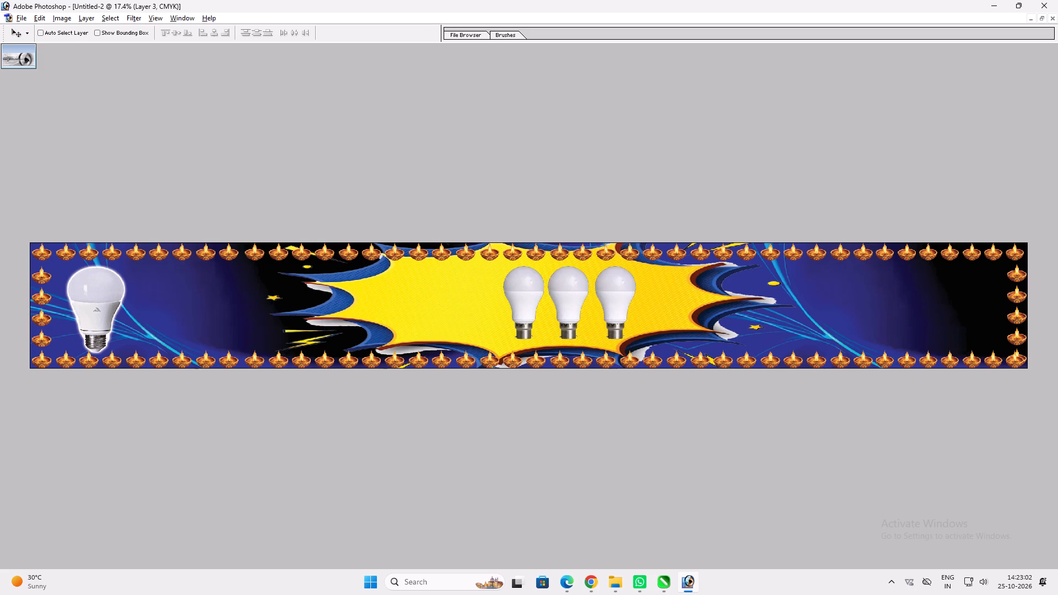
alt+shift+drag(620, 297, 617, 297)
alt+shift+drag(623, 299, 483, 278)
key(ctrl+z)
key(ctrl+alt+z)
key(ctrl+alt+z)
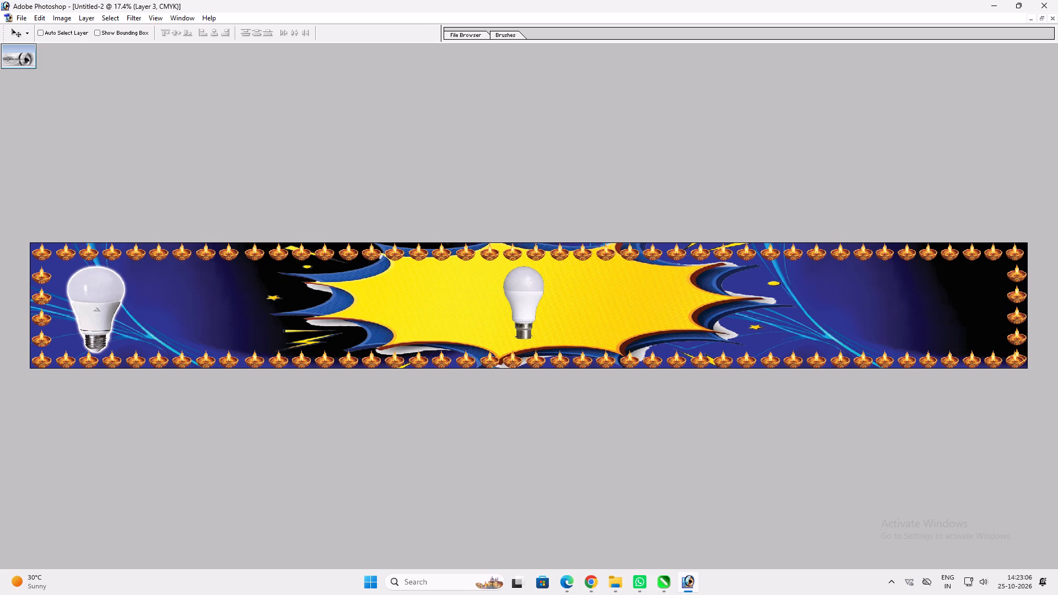
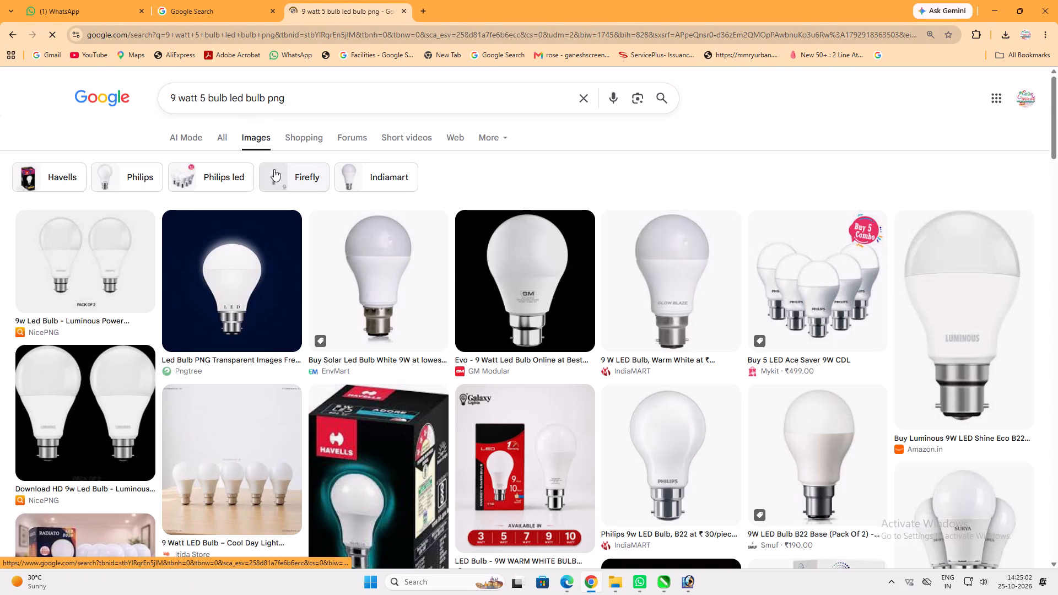
Open the Buy 5 LED Ace Saver 9W CDL image result and examine its related bulb pictures.
click(845, 297)
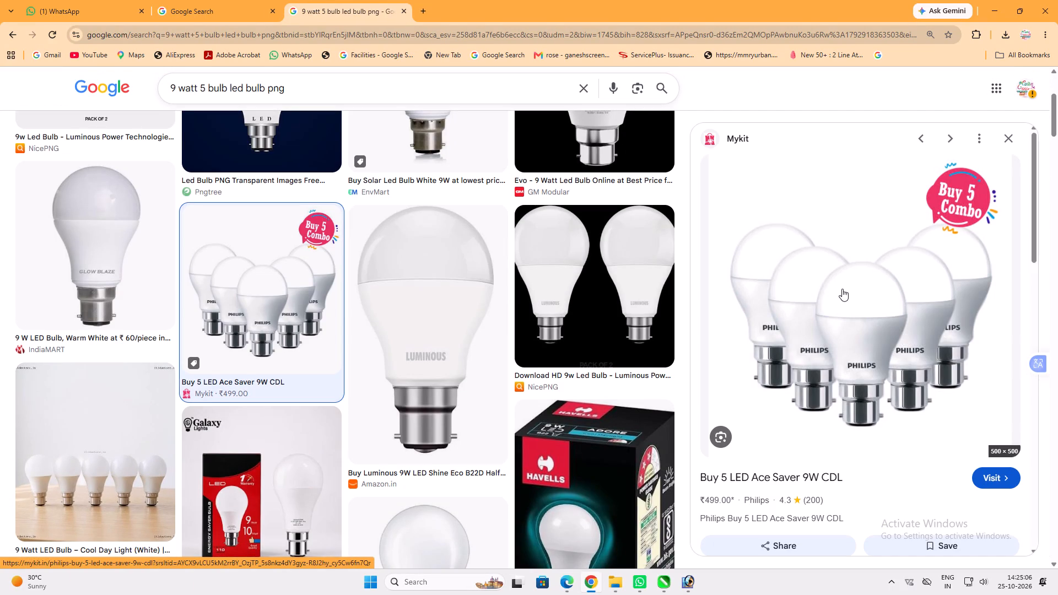
scroll(836, 278, down, 8)
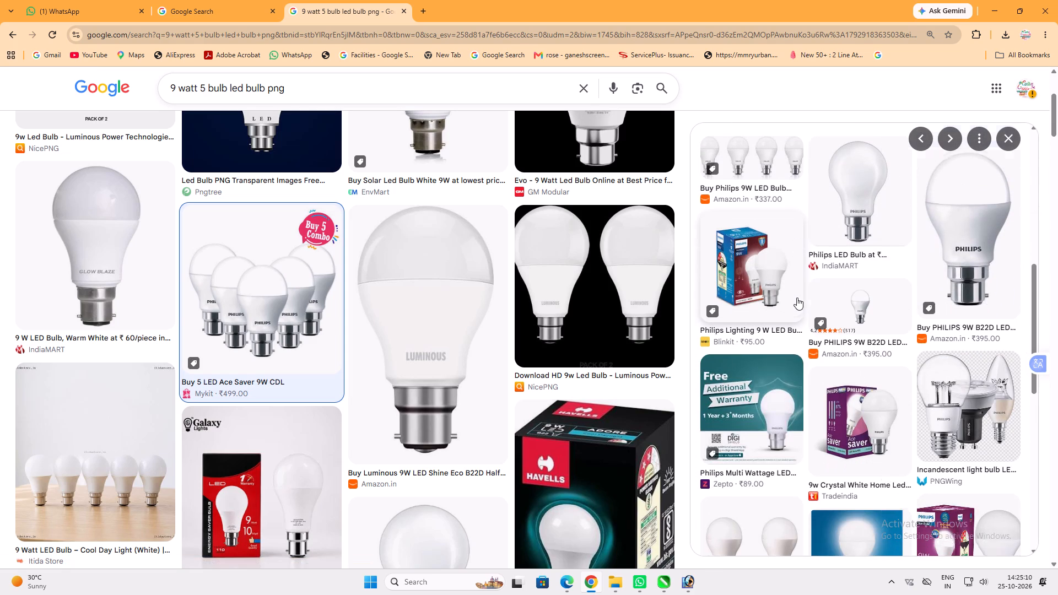
scroll(798, 296, down, 3)
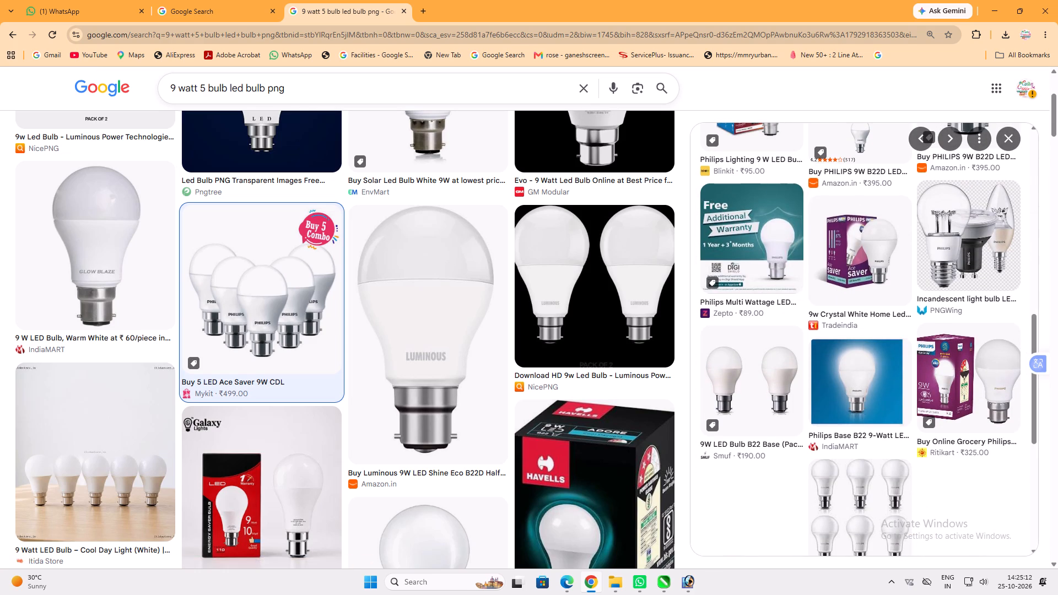
Search images for "9 watt 5 bulb round led bulb png" and browse the results for a suitable bulb picture.
click(224, 87)
click(228, 87)
key(space)
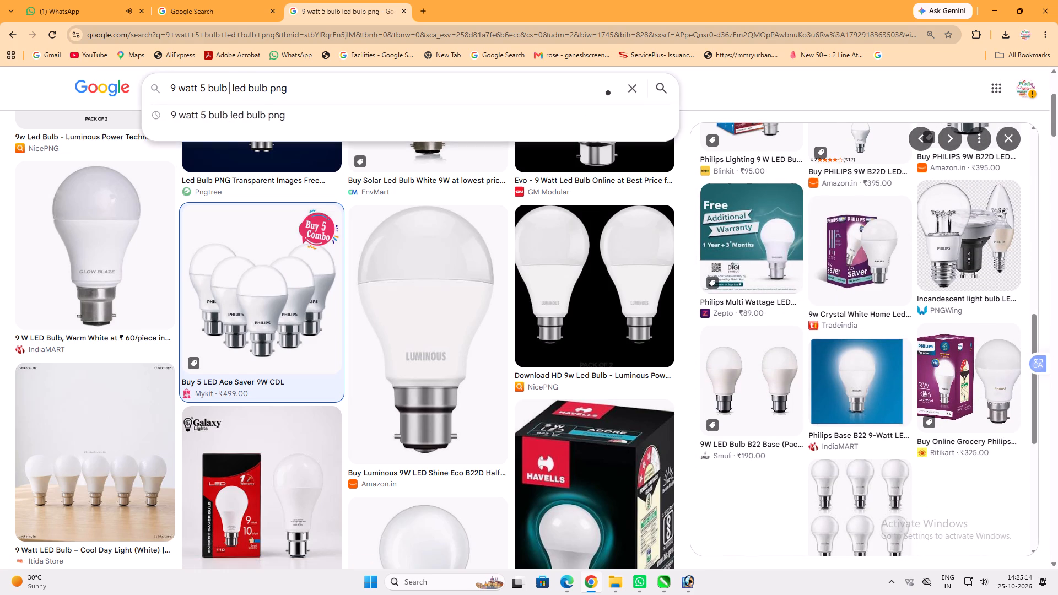
text(ro)
text(und)
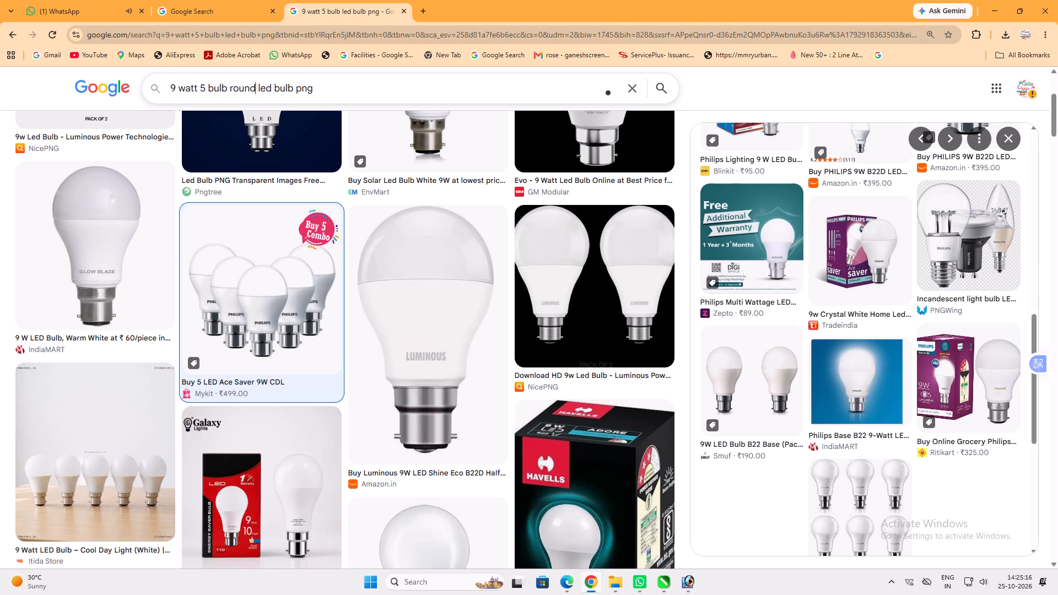
key(Return)
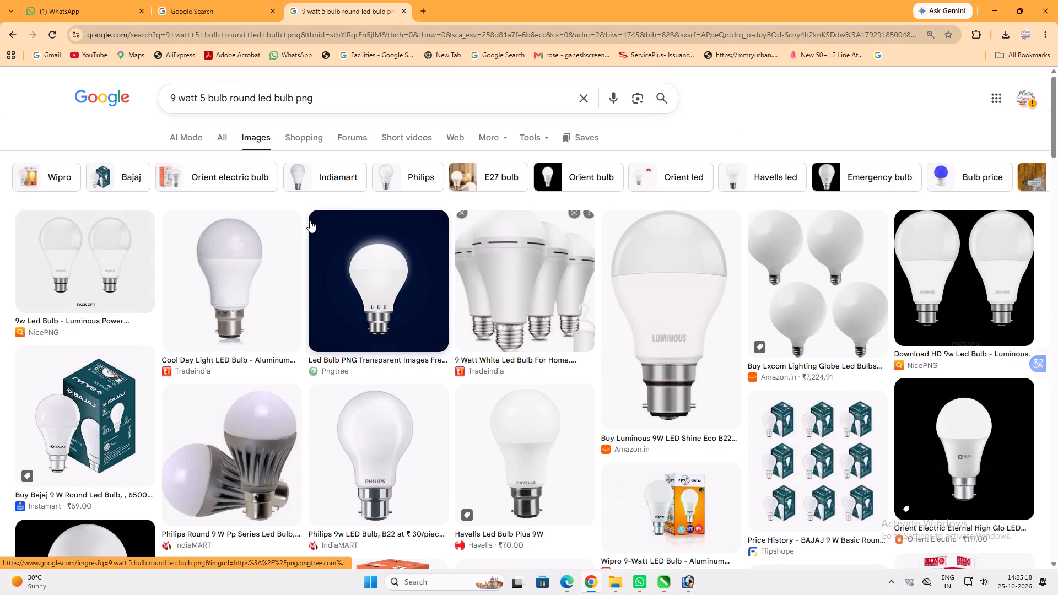
scroll(539, 257, down, 7)
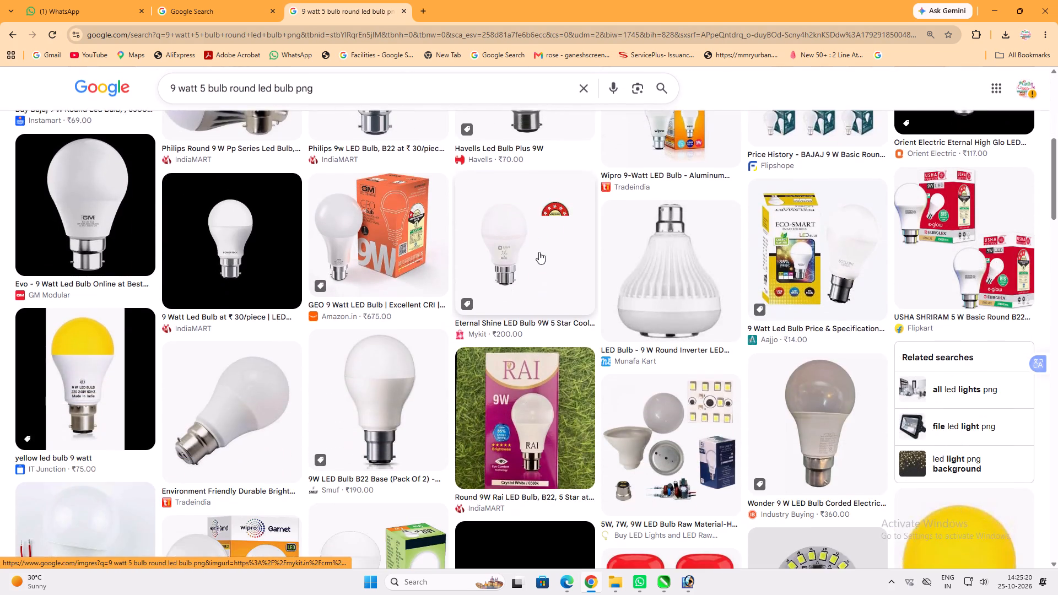
scroll(493, 251, down, 12)
scroll(490, 243, up, 7)
scroll(322, 208, up, 17)
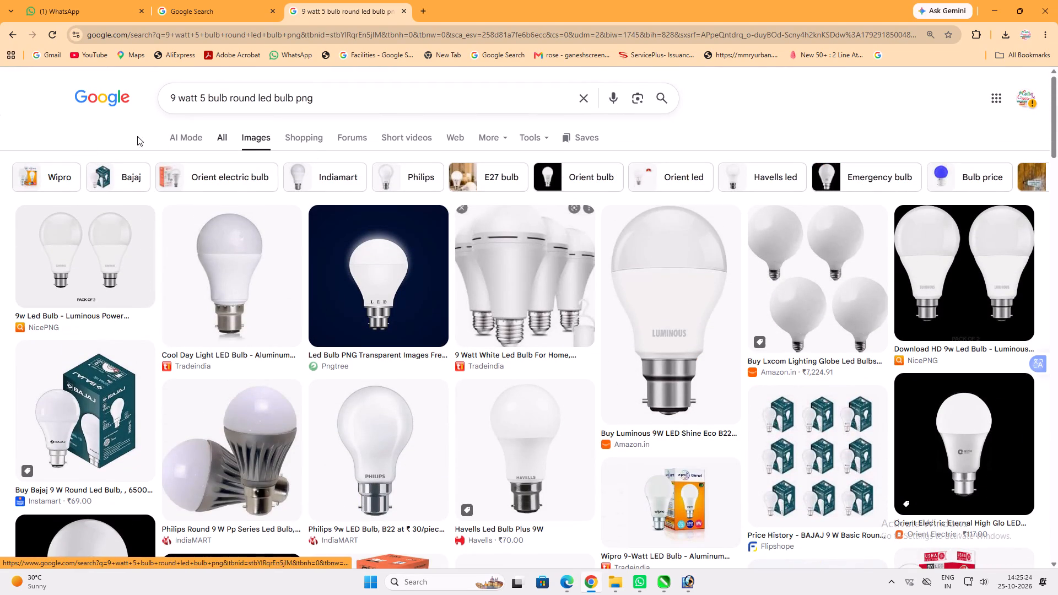
Return to the previous image results and copy the five-bulb Buy 5 LED Ace Saver 9W CDL image.
click(11, 42)
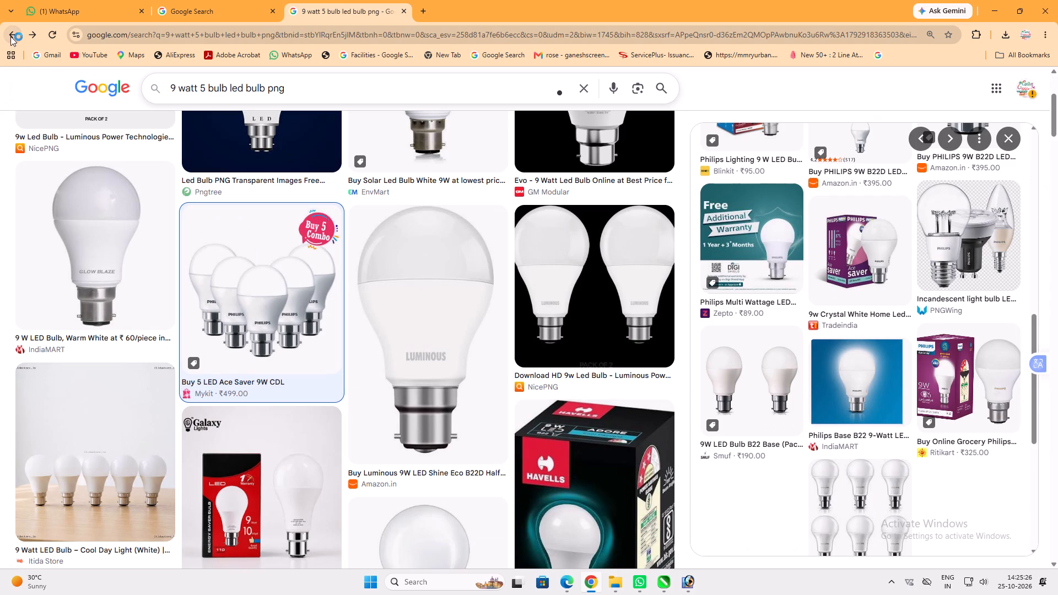
scroll(871, 429, up, 14)
right_click(846, 331)
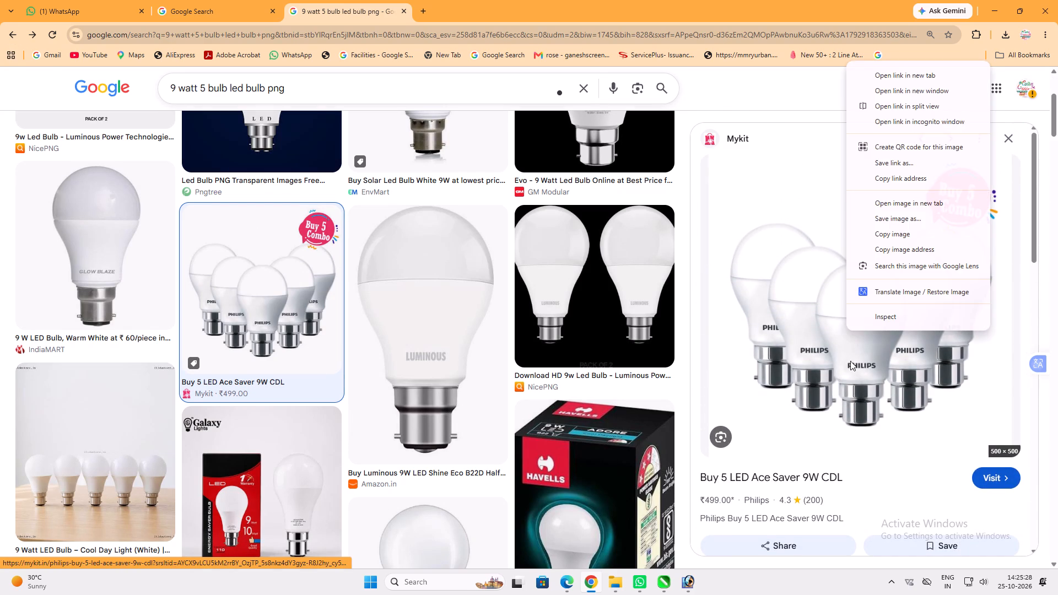
click(888, 232)
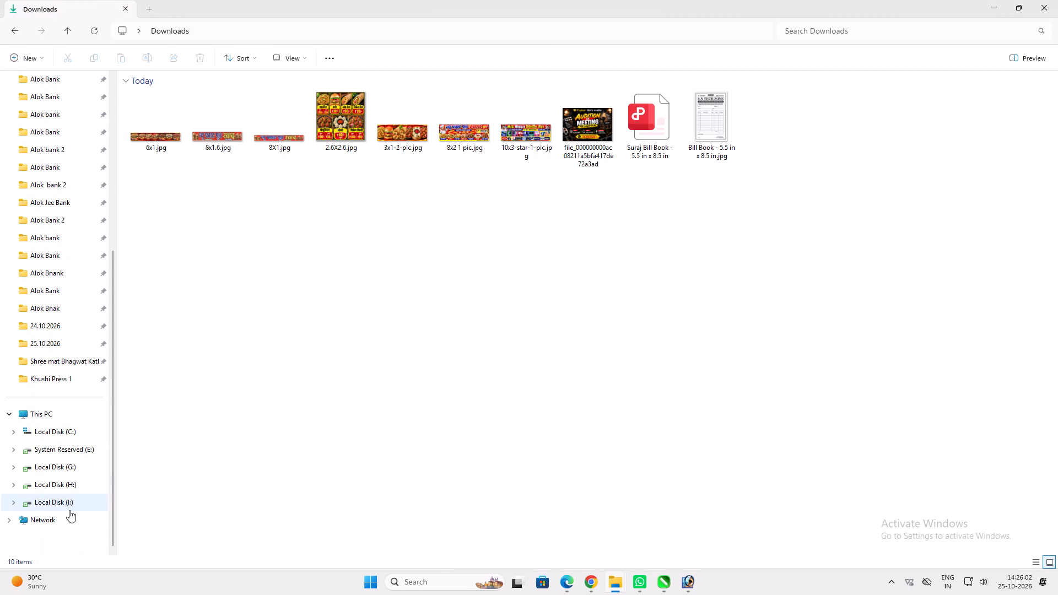
click(58, 486)
click(37, 286)
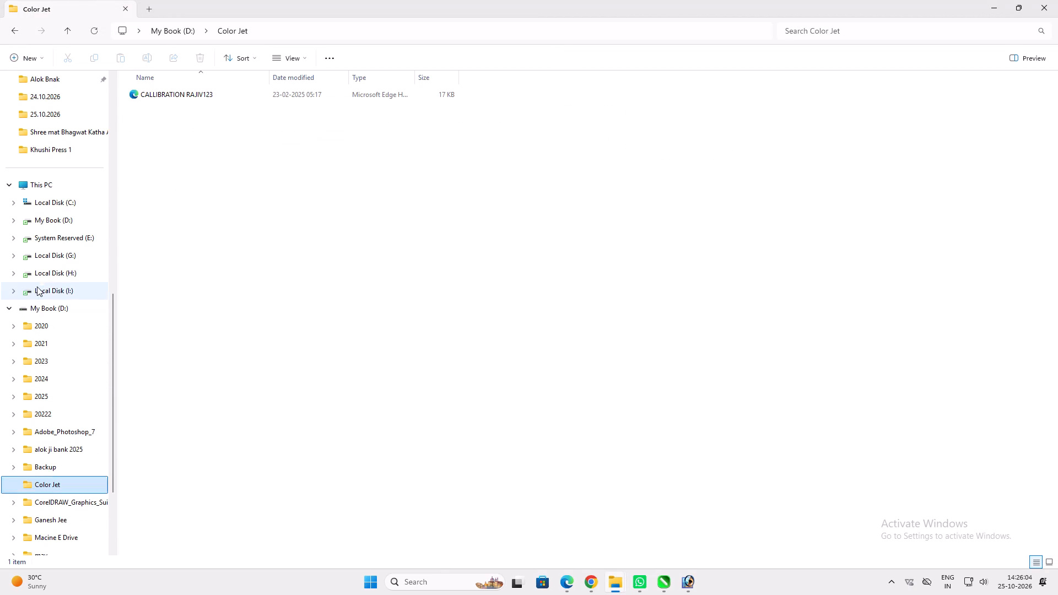
click(37, 305)
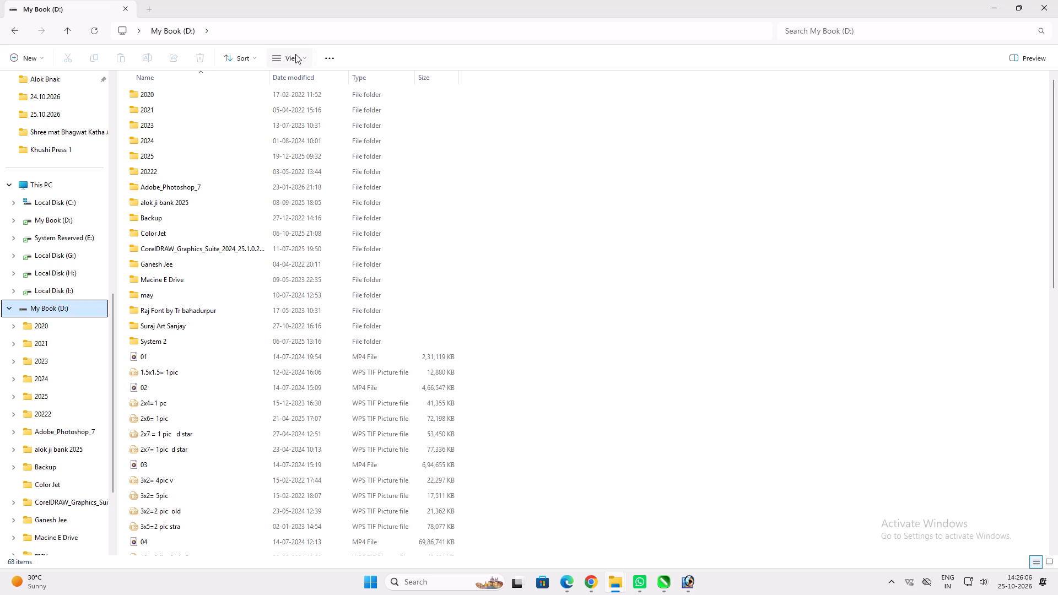
click(295, 54)
click(307, 108)
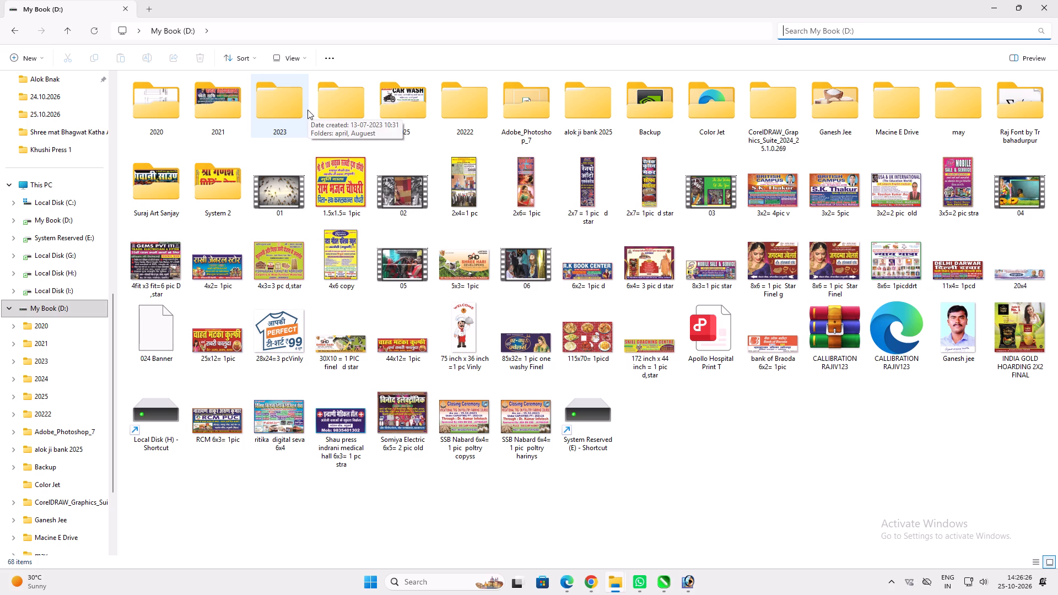
Search the My Book (D:) drive for "hari".
key(a)
key(BackSpace)
text(hae)
key(BackSpace)
key(r)
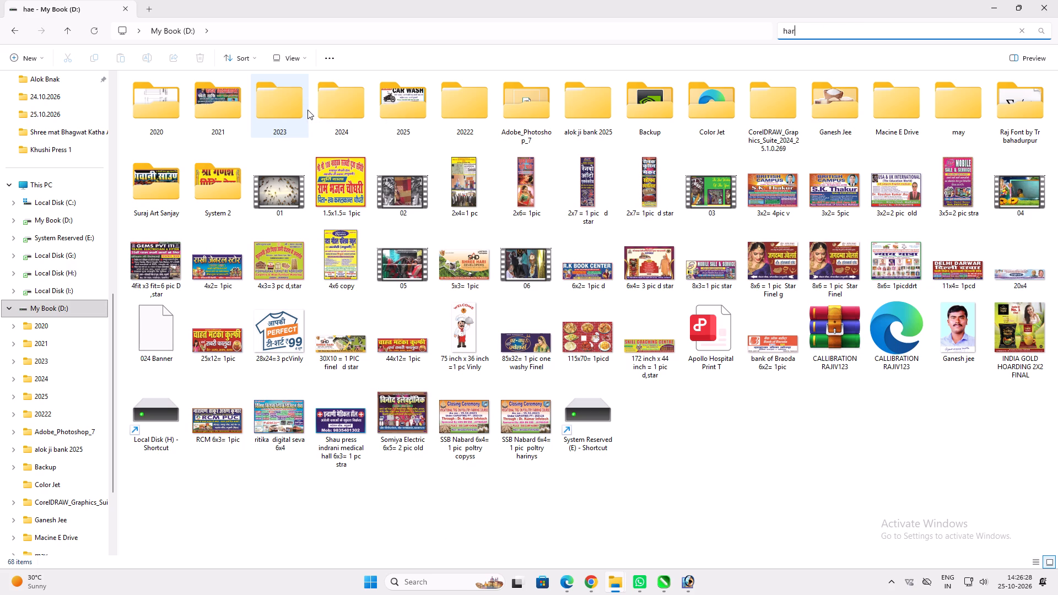
key(space)
key(BackSpace)
key(i)
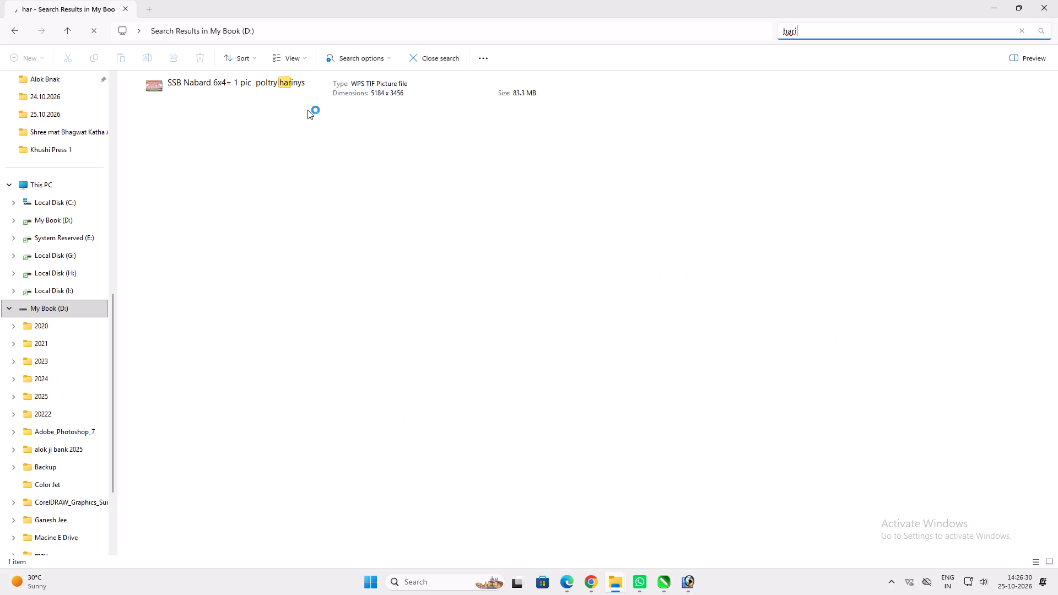
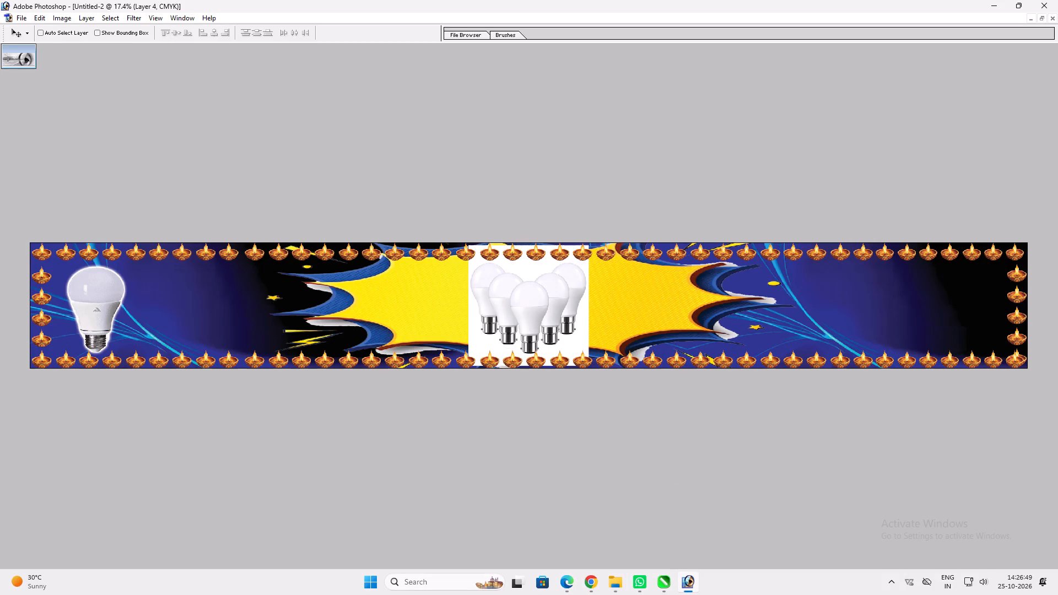
Remove the white background around the five bulbs using the Magic Wand at a tolerance of 5, and deselect.
key(w)
click(576, 330)
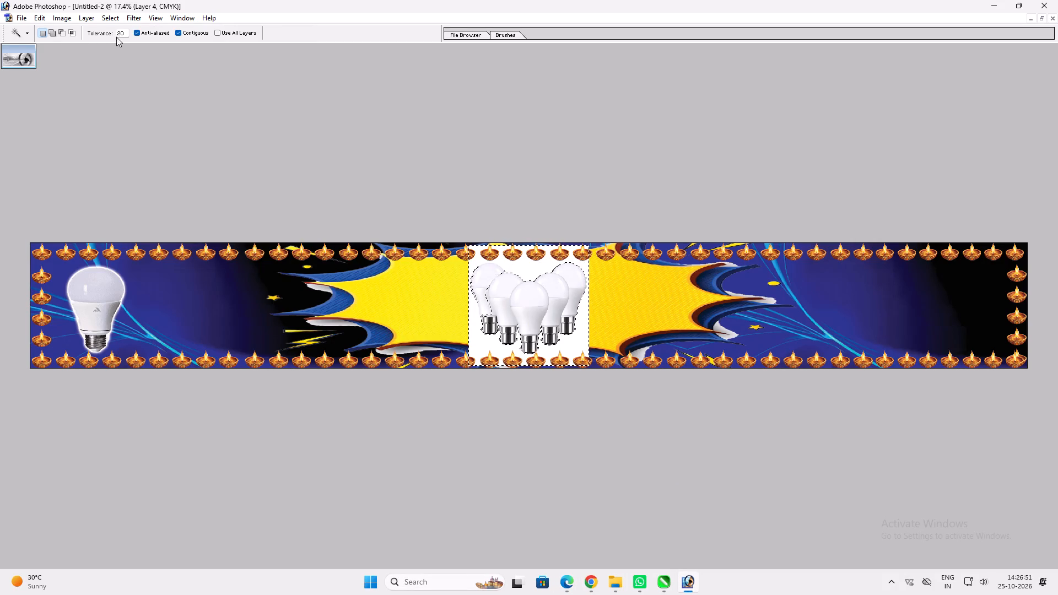
click(122, 36)
drag(125, 35, 63, 36)
key(5)
double_click(481, 342)
key(Delete)
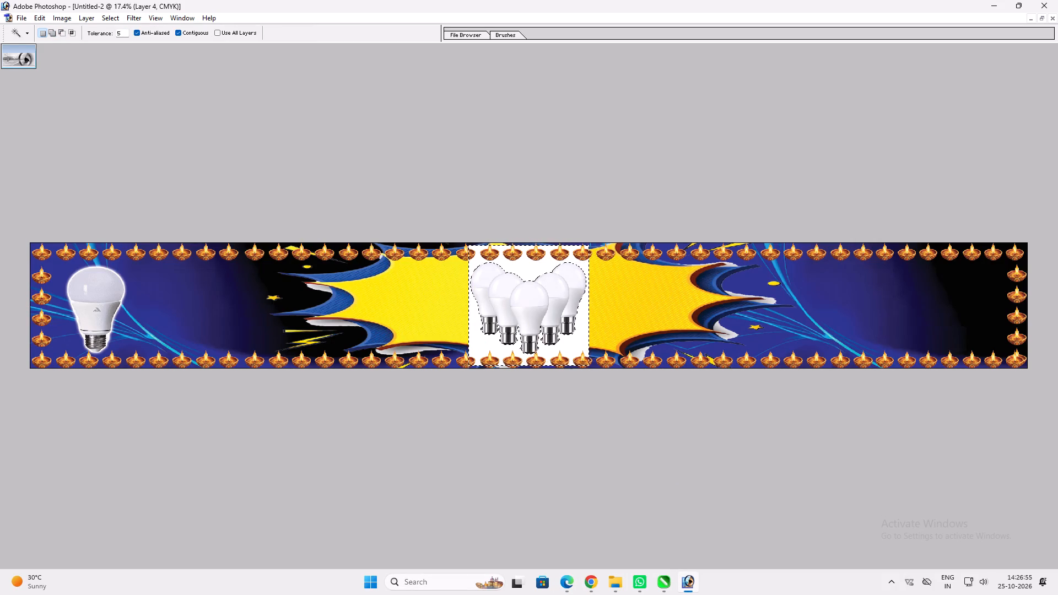
key(ctrl+d)
Delete the extra bulb layer behind the five-bulb picture.
key(v)
ctrl+click(525, 280)
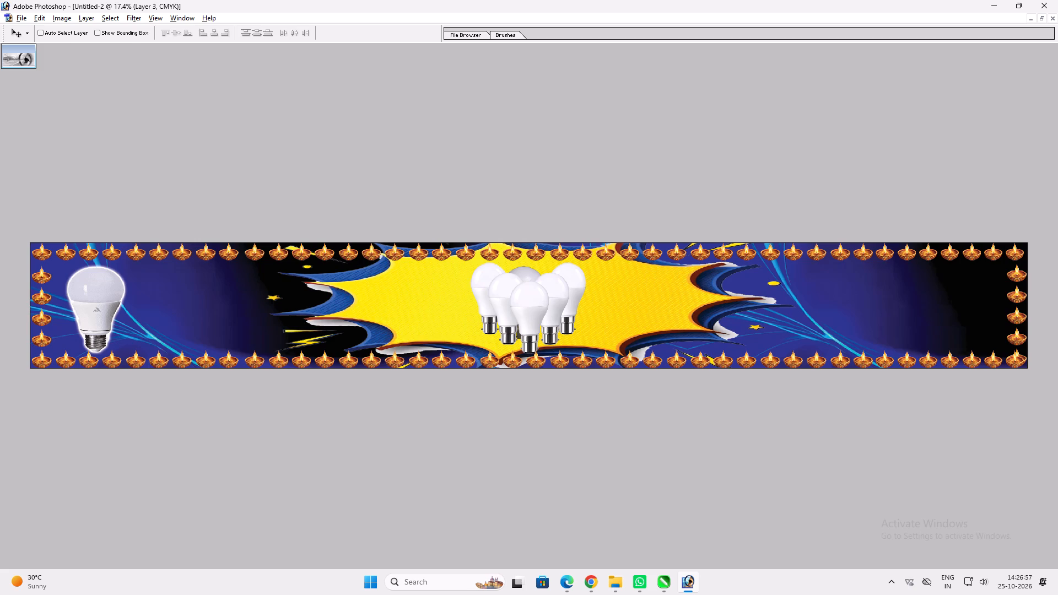
key(alt+l)
key(alt+l)
key(alt+l)
Reduce the height of the five-bulb picture from its lower edge so it sits inside the yellow burst.
key(v)
ctrl+click(527, 308)
key(ctrl+t)
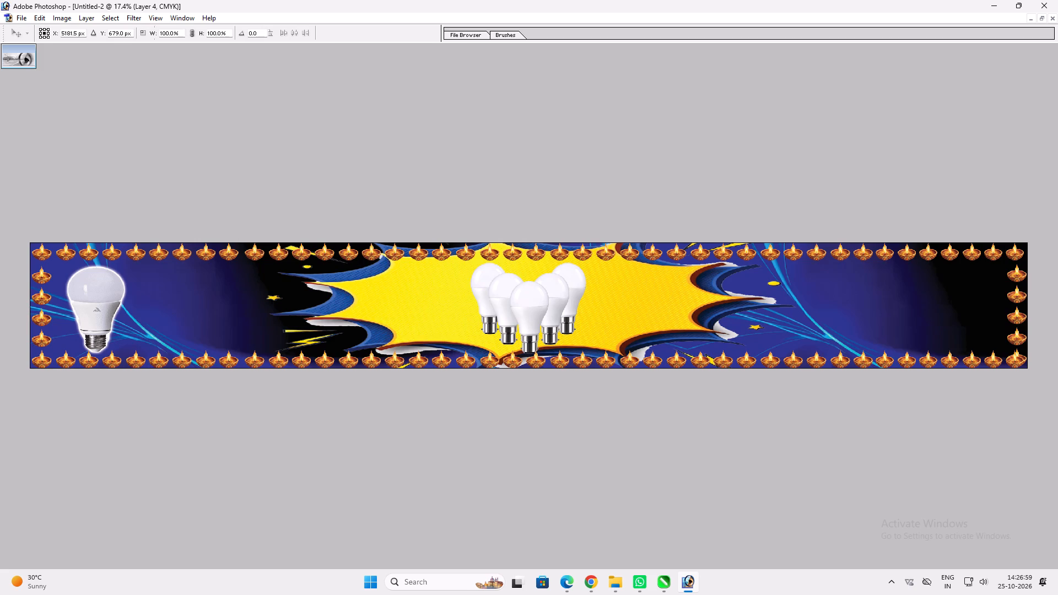
shift+drag(548, 358, 554, 345)
key(shift+Return)
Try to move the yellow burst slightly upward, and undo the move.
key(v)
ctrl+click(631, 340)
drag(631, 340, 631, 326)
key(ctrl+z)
Delete the white torn-paper patch under the burst's lower-left edge using the Magic Wand at a tolerance of 50.
key(w)
click(636, 353)
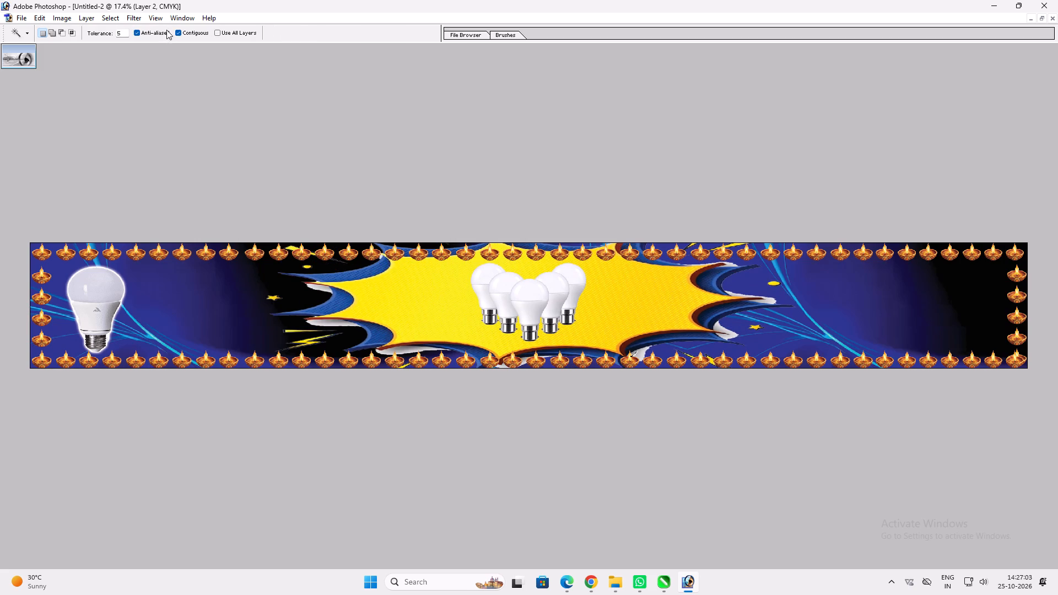
drag(122, 33, 2, 33)
text(50)
click(404, 349)
shift+triple_click(398, 351)
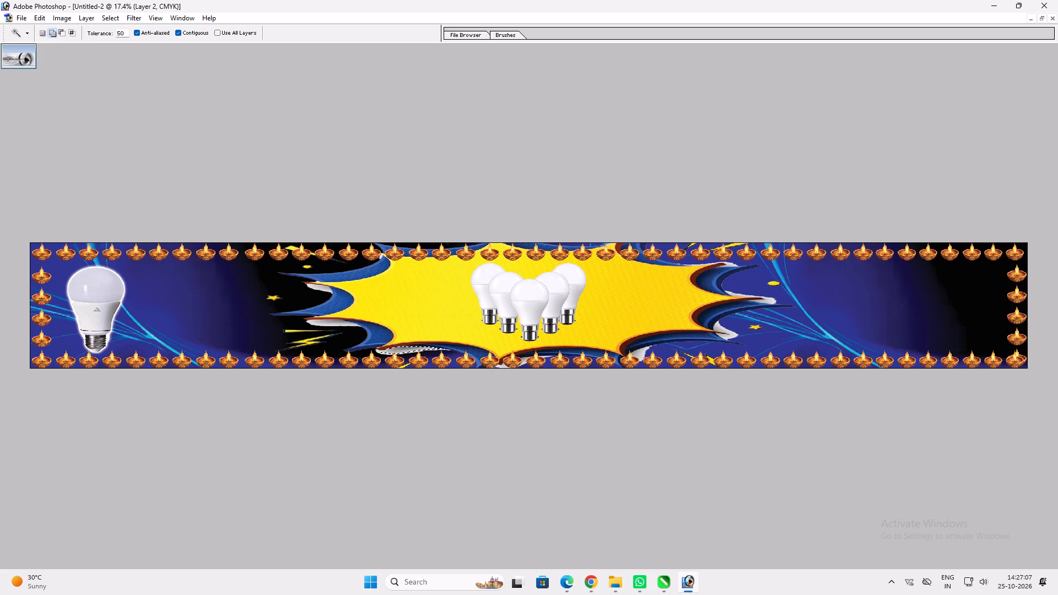
key(Delete)
key(ctrl+d)
Stretch the five-bulb picture moderately wider with Free Transform, leaving it centred on the burst.
key(ctrl+plus)
key(v)
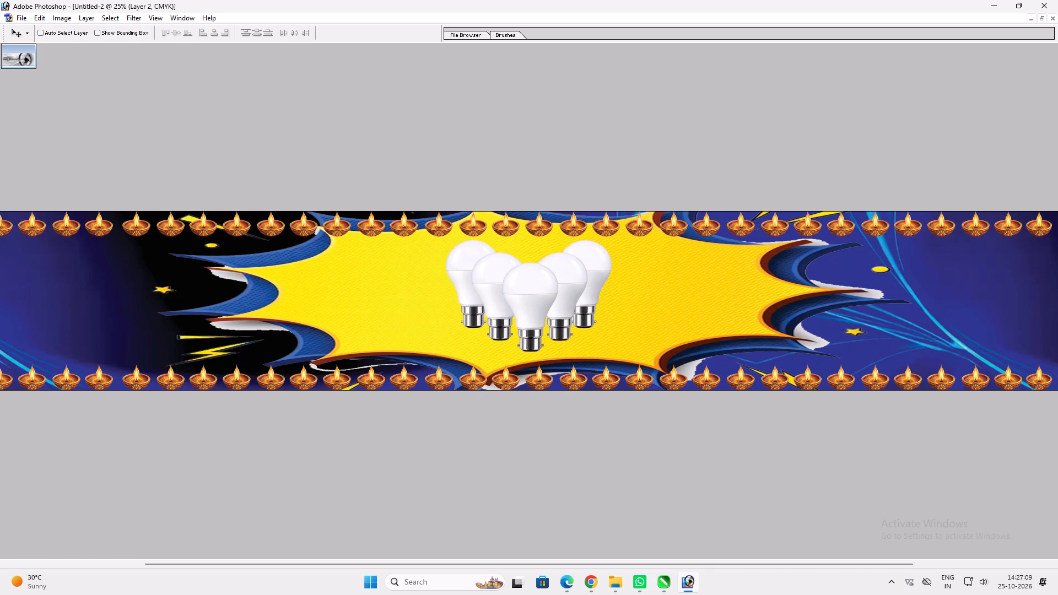
ctrl+click(526, 295)
key(ctrl+t)
alt+shift+drag(611, 256, 634, 250)
key(shift+Return)
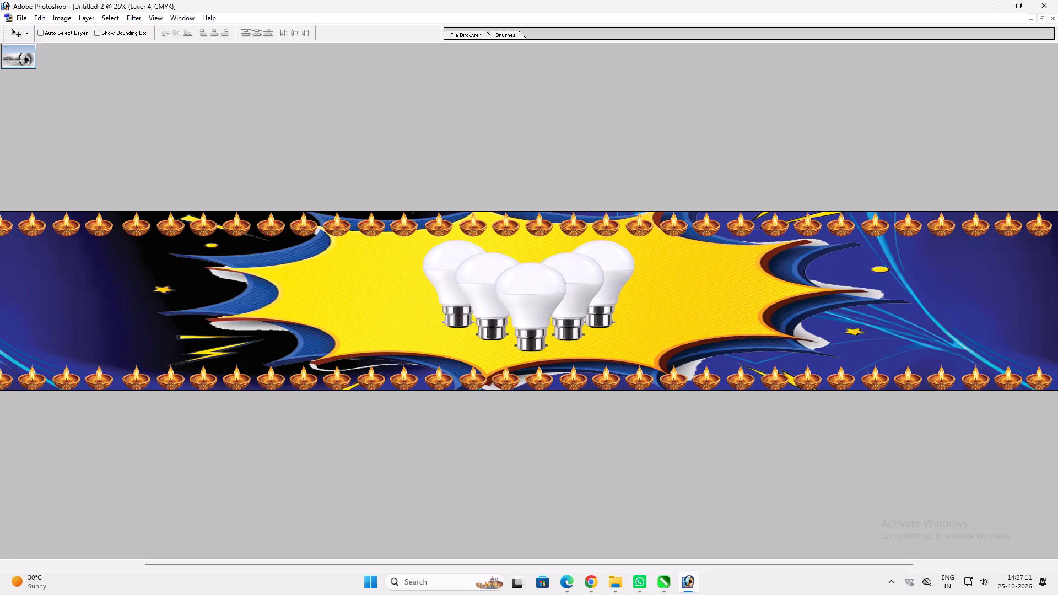
key(ctrl+t)
shift+drag(639, 273, 628, 275)
key(shift+Return)
Move the five-bulb picture to the left part of the yellow burst and widen it slightly.
key(v)
drag(590, 289, 500, 285)
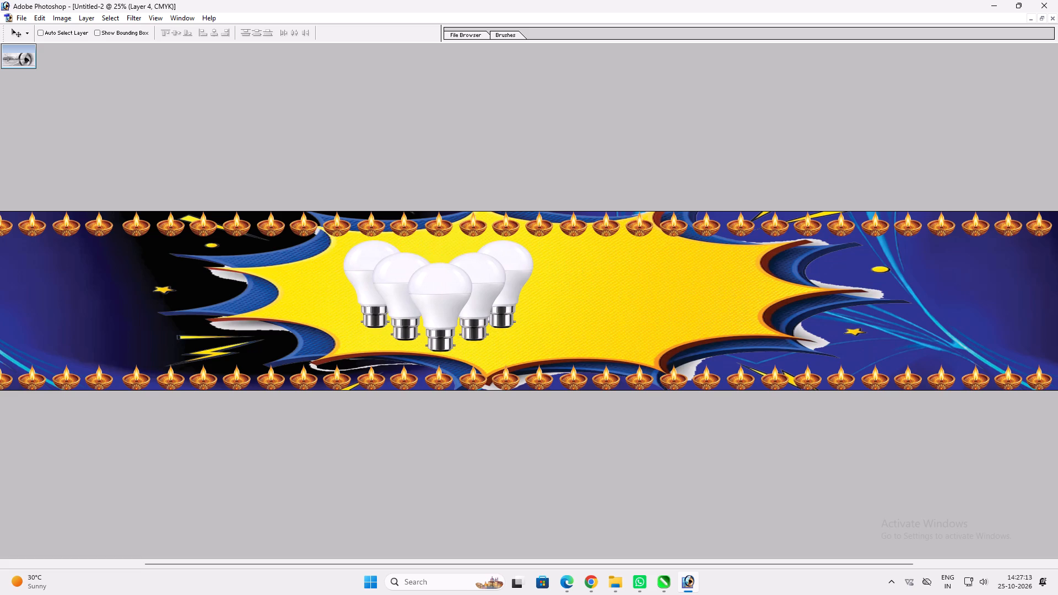
drag(500, 285, 499, 285)
key(ctrl+t)
shift+drag(528, 310, 555, 301)
key(Return)
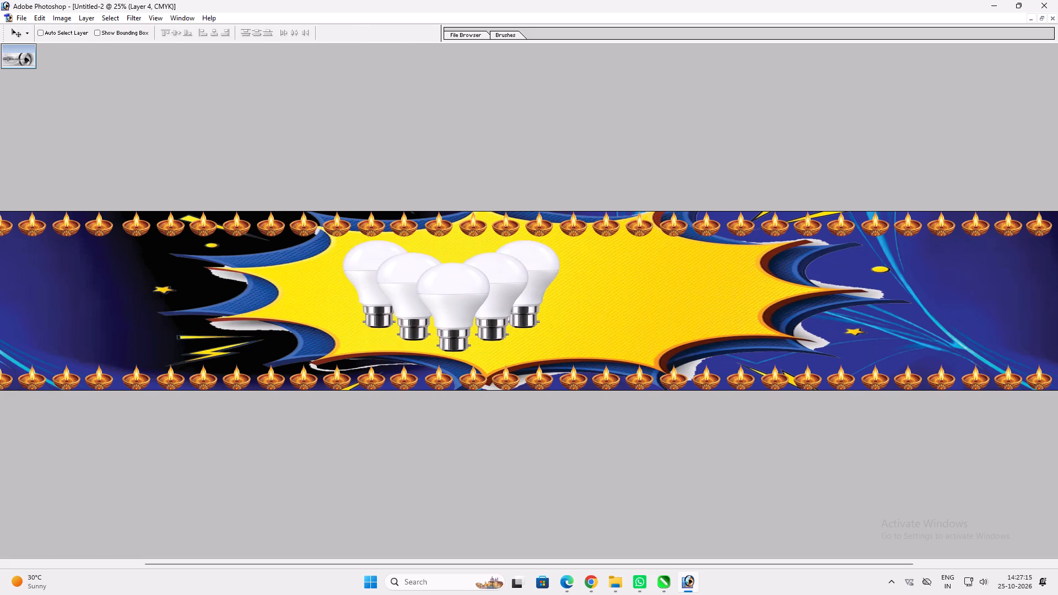
key(ctrl+t)
shift+drag(516, 349, 509, 352)
key(shift+Return)
key(v)
Add a text line reading "1 YEAR" on the yellow burst and shift it to the right over the bulbs' edge.
key(space)
key(space)
key(space)
key(space)
key(space)
key(space)
key(space)
key(space)
key(space)
drag(558, 324, 437, 295)
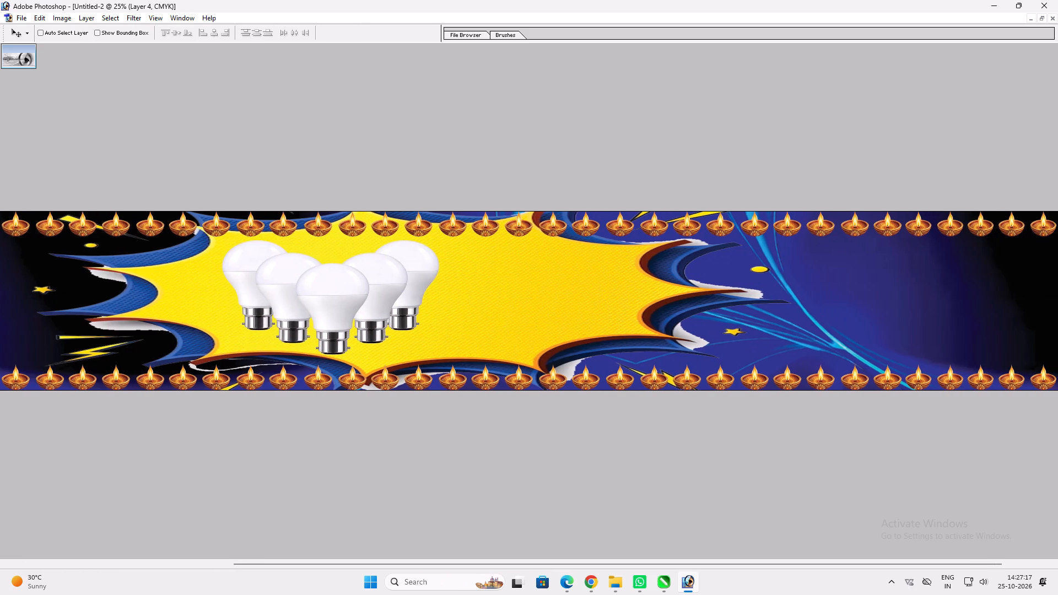
key(t)
key(t)
key(t)
text(tt)
text(tttt)
click(446, 286)
key(f)
text(ff)
key(ctrl+a)
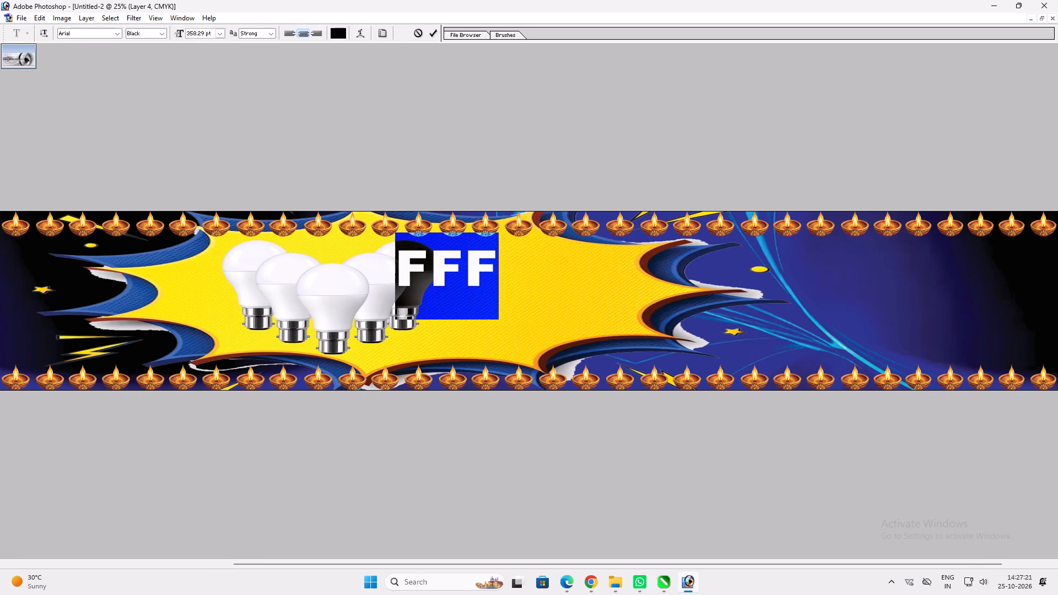
key(1)
drag(525, 286, 541, 292)
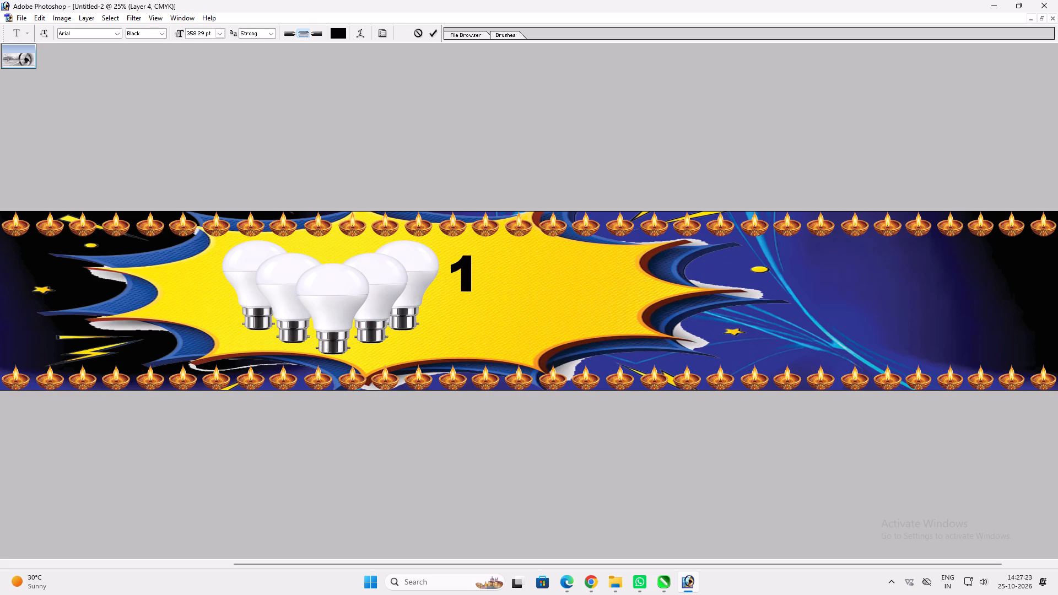
click(541, 292)
key(space)
text(year)
drag(508, 289, 514, 294)
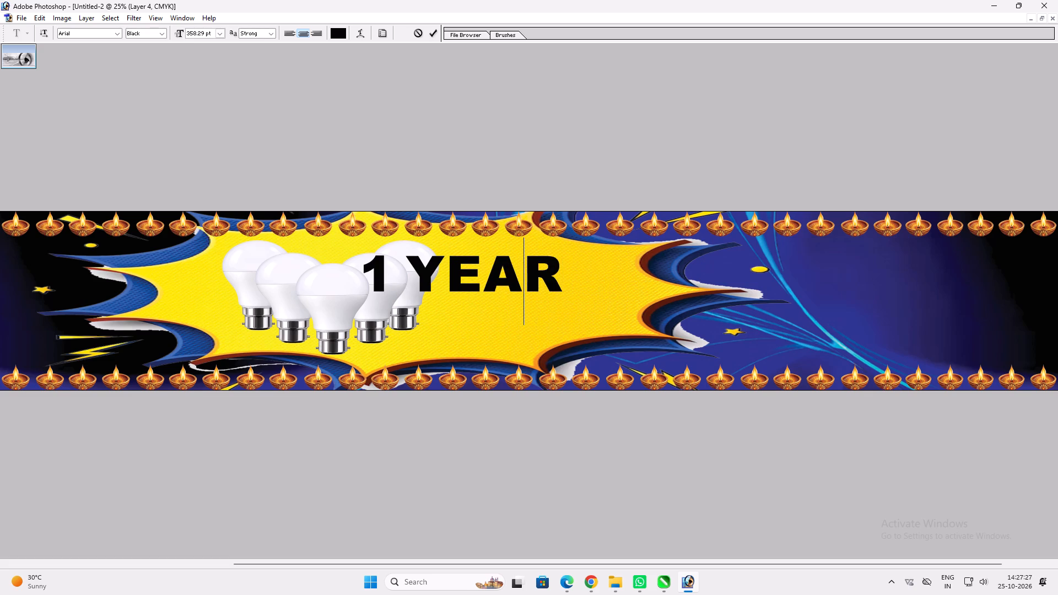
drag(582, 344, 607, 344)
Replace the text with "1 lky" in the RAJ 02 font with all caps off, so it reads "1 साल".
click(579, 279)
key(ctrl+a)
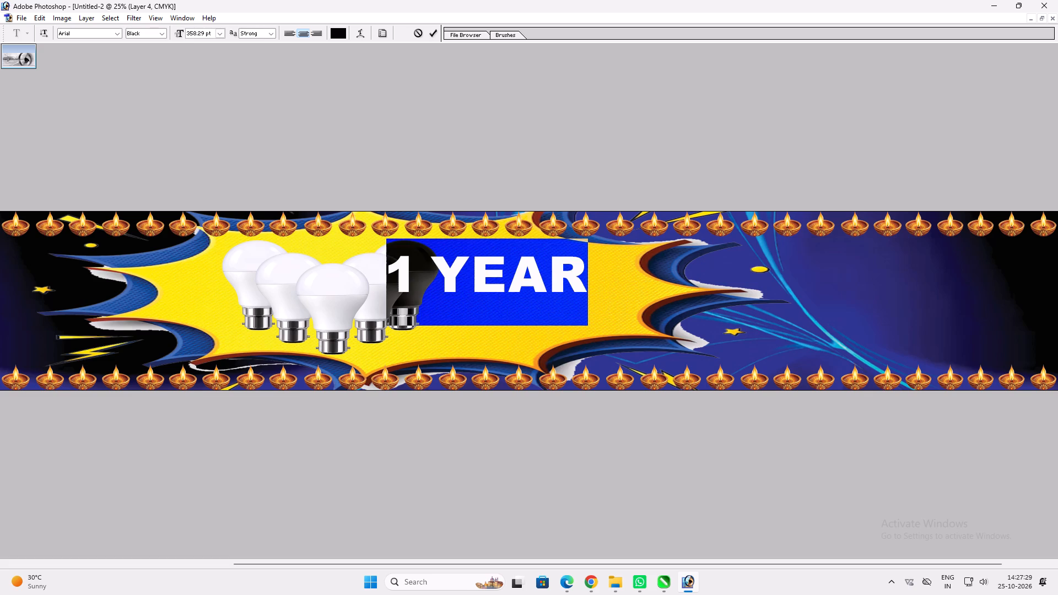
text(1)
key(space)
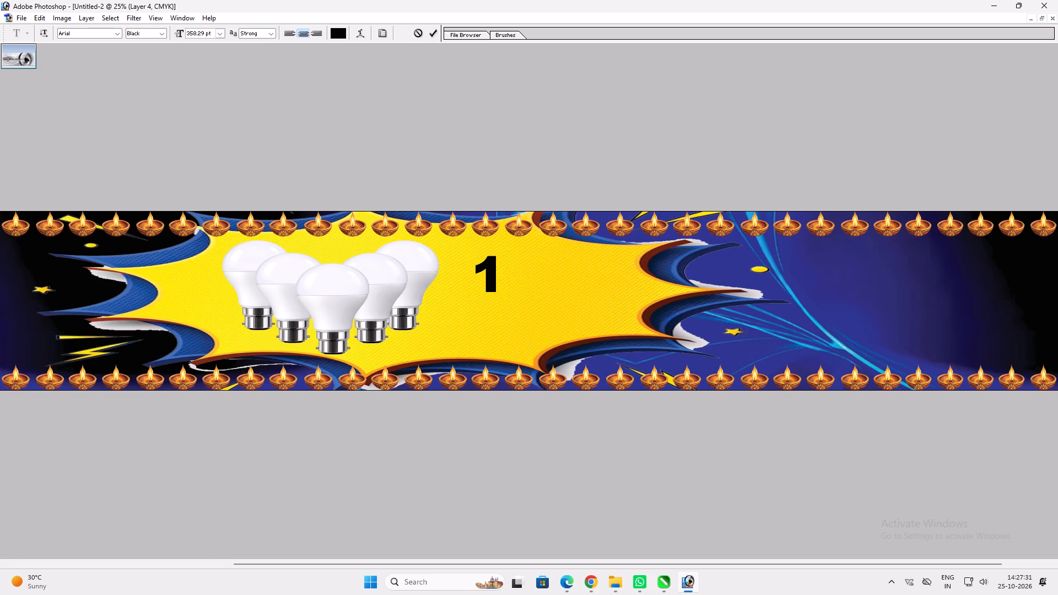
text(lky)
key(ctrl+a)
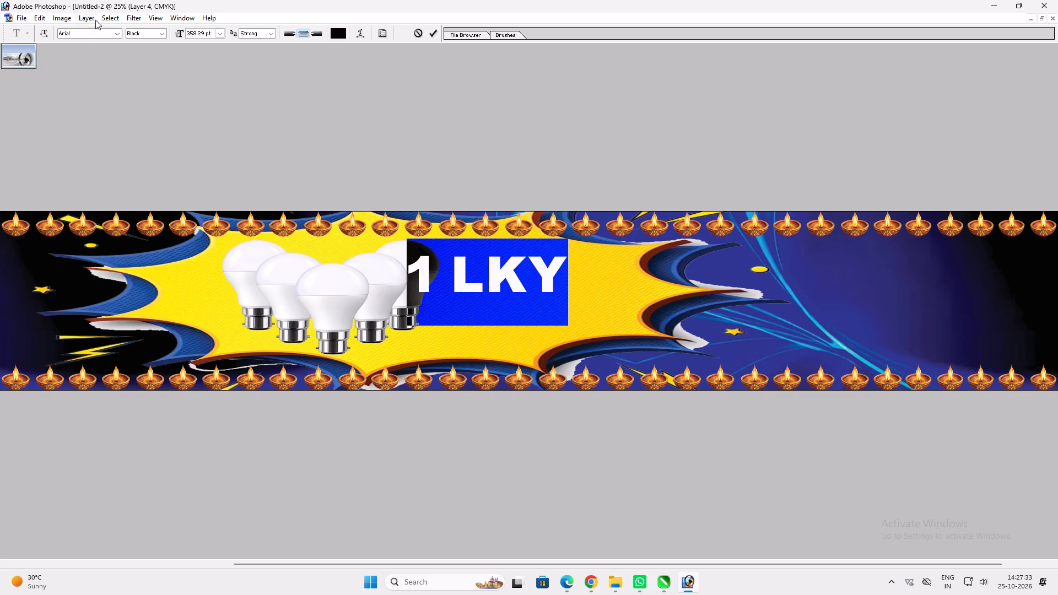
click(74, 35)
text(ra)
key(Down)
key(Down)
key(Down)
key(Up)
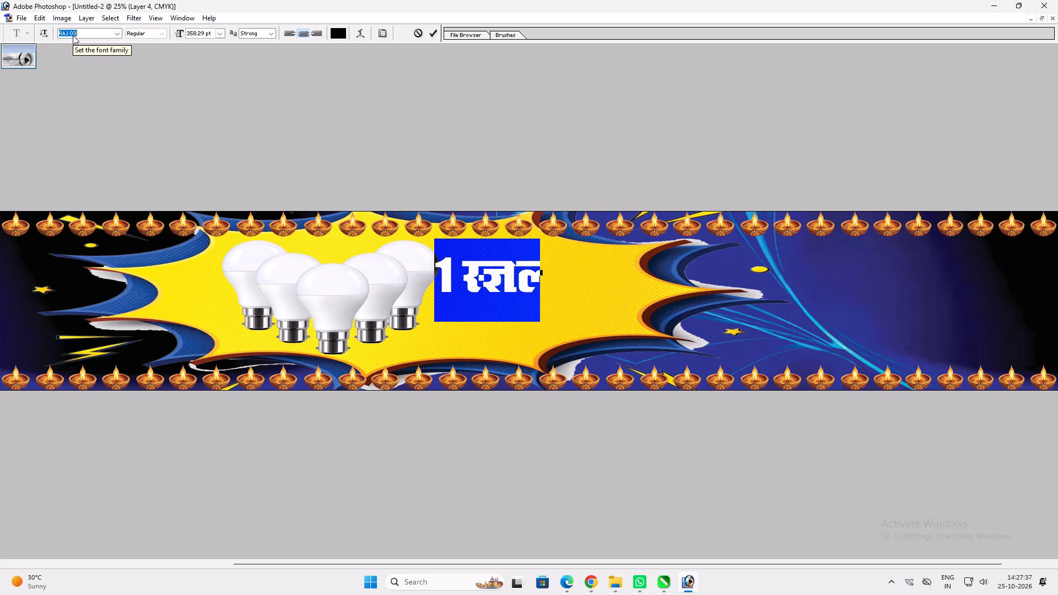
key(Up)
key(Return)
key(ctrl+shift+k)
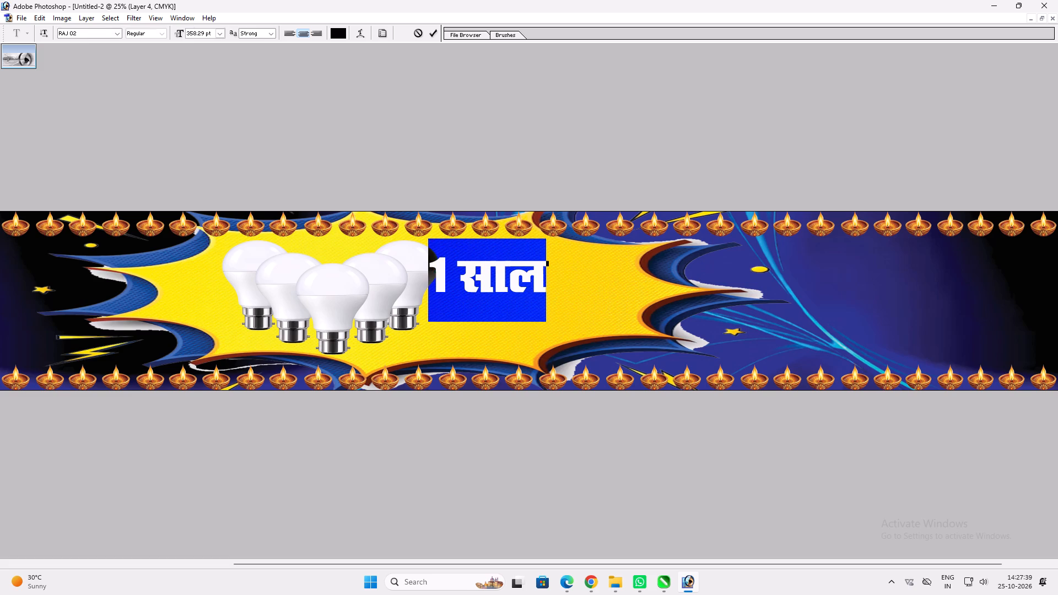
Append "xkjaVh" after a space so the line reads "1 साल गारंटी".
click(543, 274)
key(space)
text(xkjaVj)
key(BackSpace)
key(h)
key(Return)
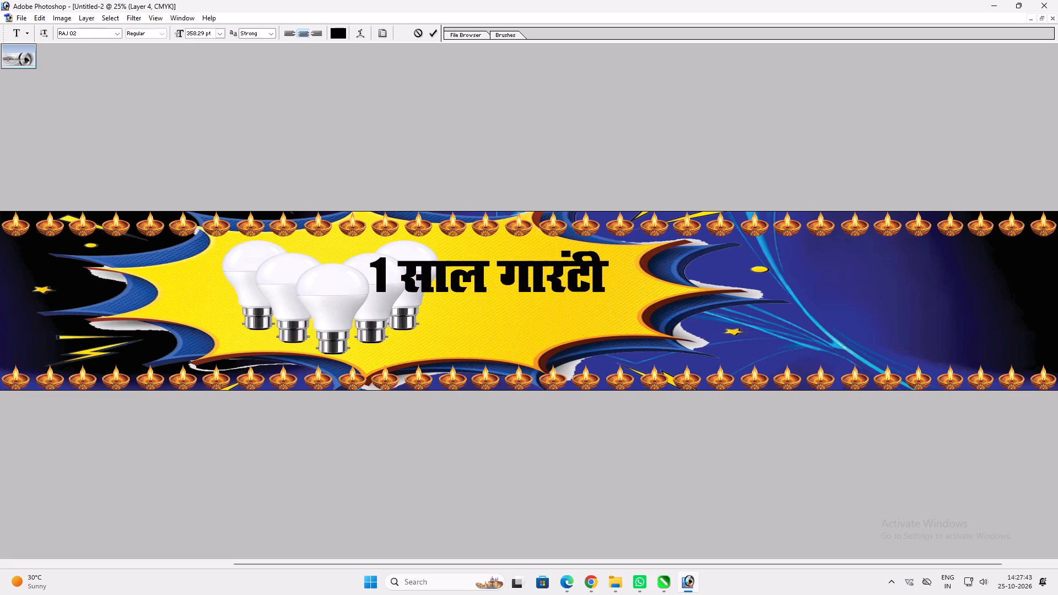
Narrow the "1 साल गारंटी" text from its left edge and shift it slightly right, clear of the bulbs.
key(ctrl+t)
shift+drag(371, 269, 447, 270)
key(shift+Return)
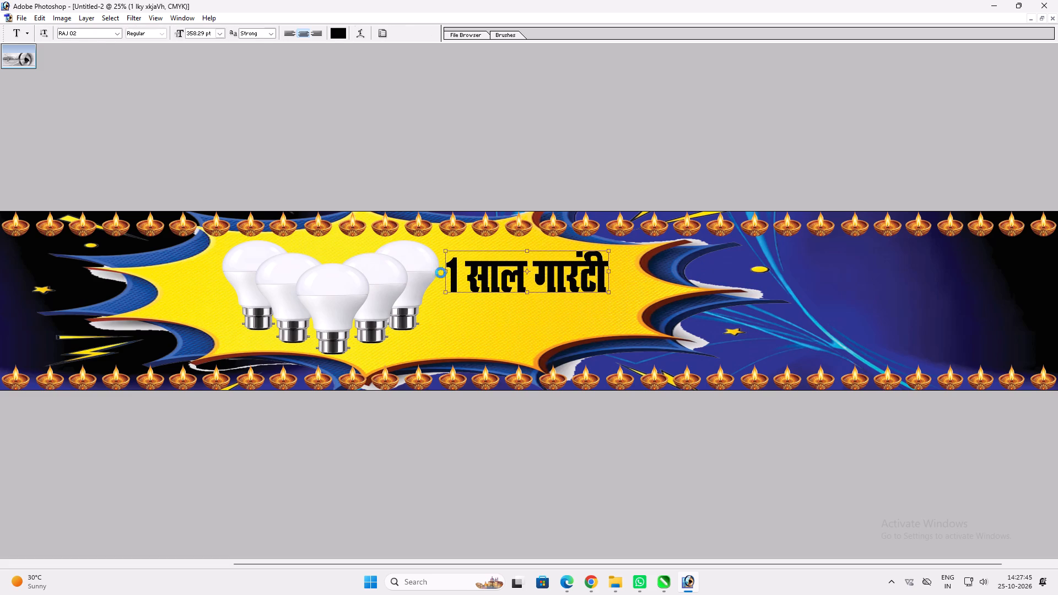
key(v)
shift+drag(498, 280, 506, 280)
Duplicate the "1 साल गारंटी" line directly below the original.
alt+shift+drag(494, 277, 498, 316)
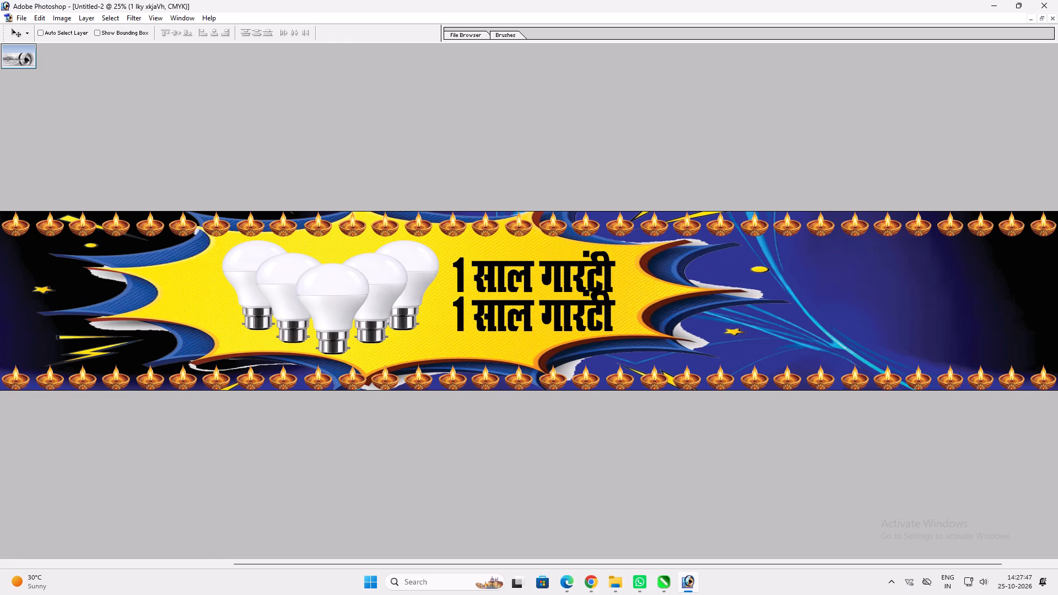
Replace the upper guarantee line with "ek=k%& 50:" so it reads "मात्रः- 50रू".
key(t)
click(521, 279)
key(ctrl+a)
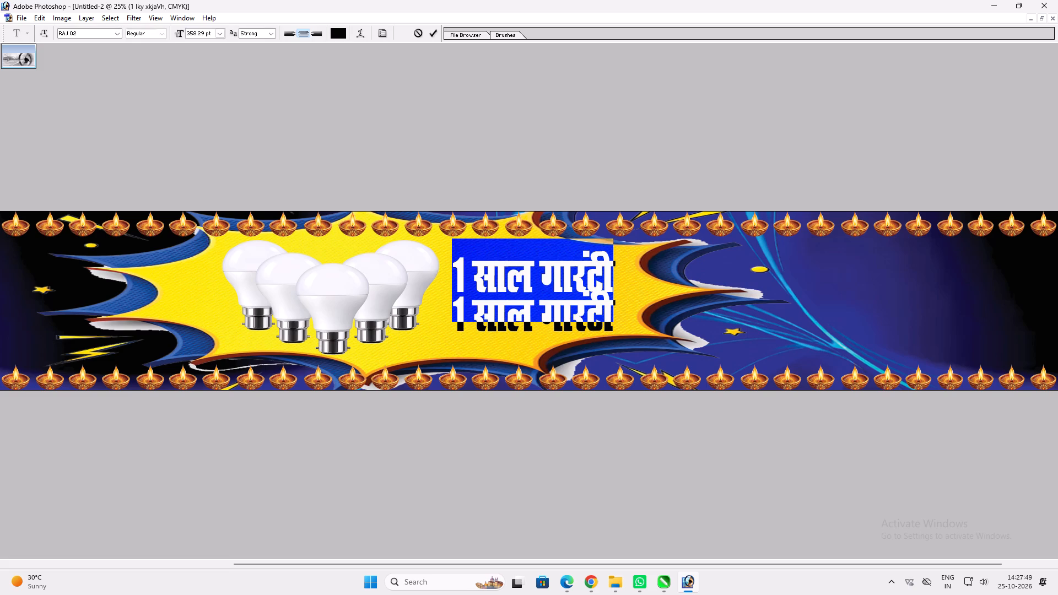
text(ek)
text(=k%)
key(7)
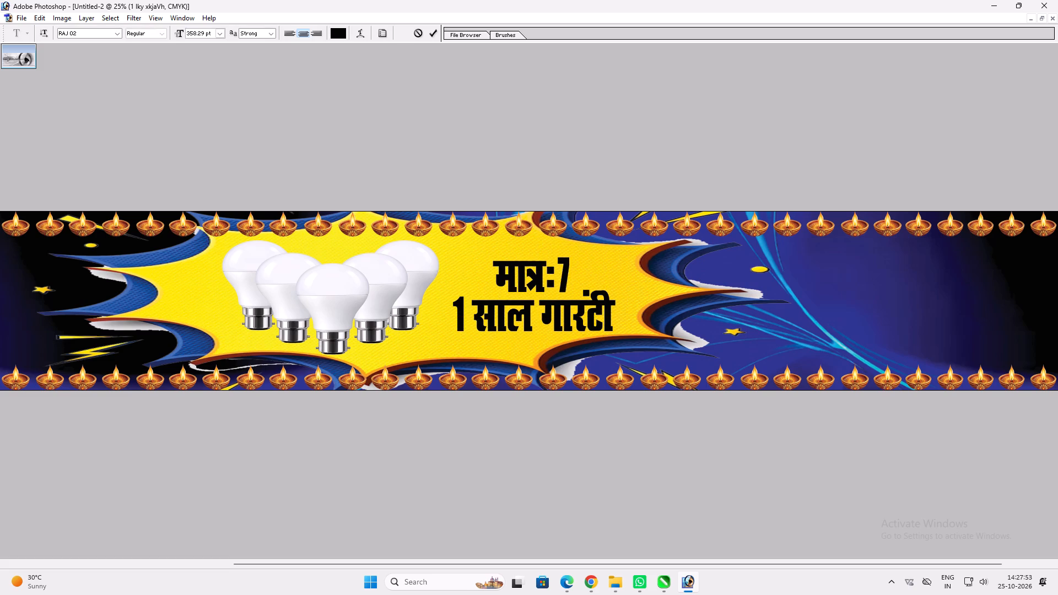
key(BackSpace)
text(& 50:)
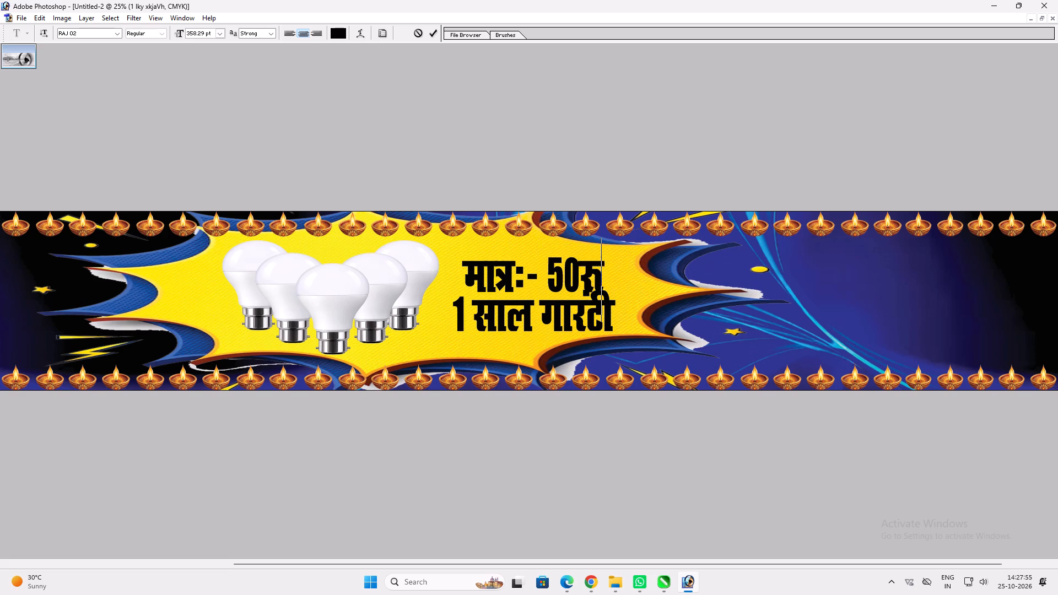
Delete "मात्रः-" from the upper line and put a space before रू so it reads "50 रू".
drag(539, 278, 294, 219)
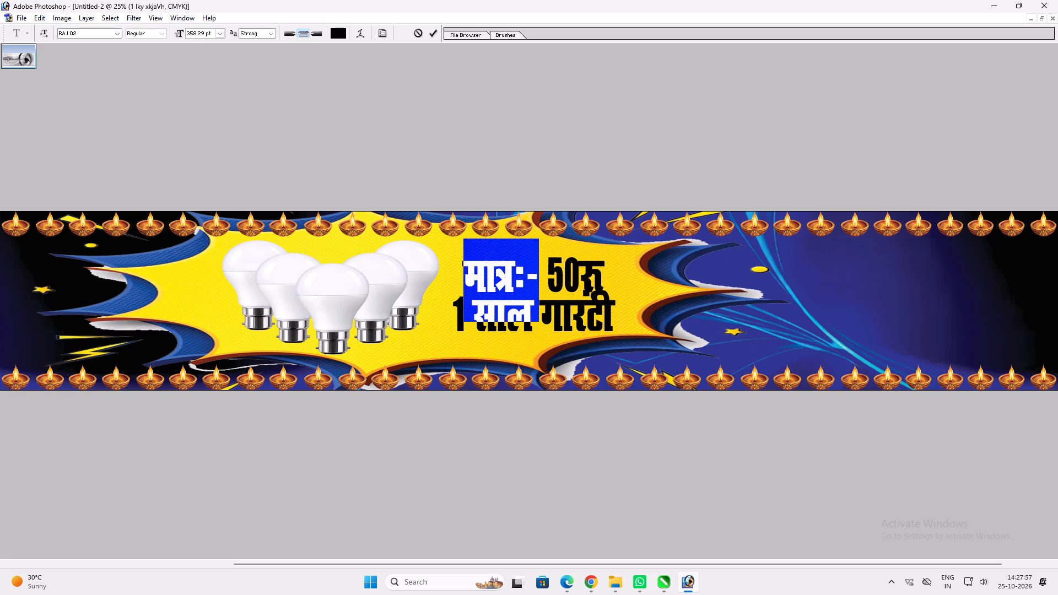
key(BackSpace)
key(Return)
key(v)
key(t)
click(543, 273)
key(space)
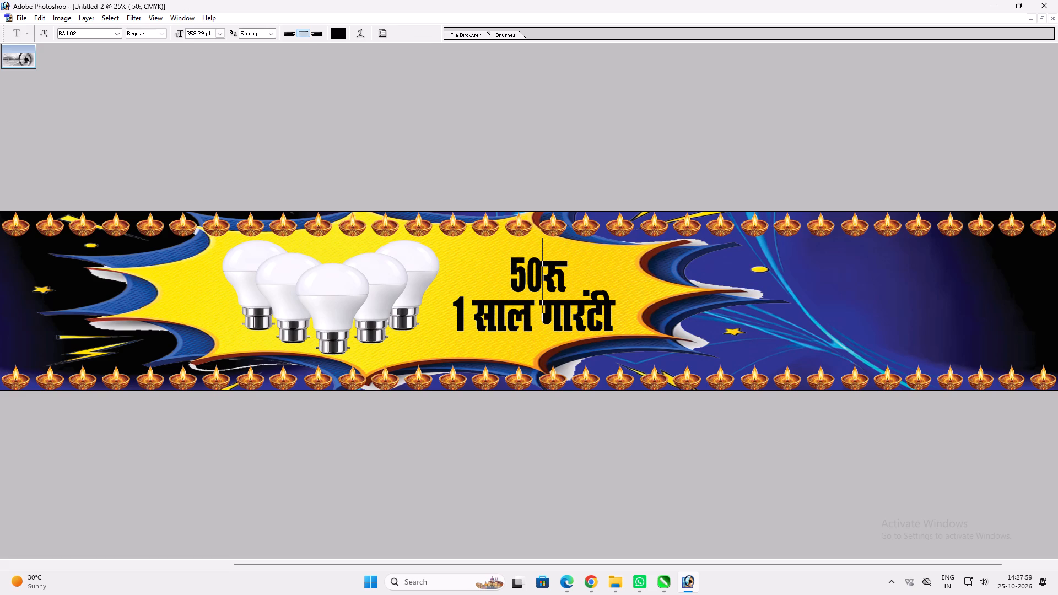
key(Return)
Move the "50 रू" price up and left, and scale it to about 146.5% width and 123.6% height.
key(v)
key(v)
drag(531, 274, 493, 263)
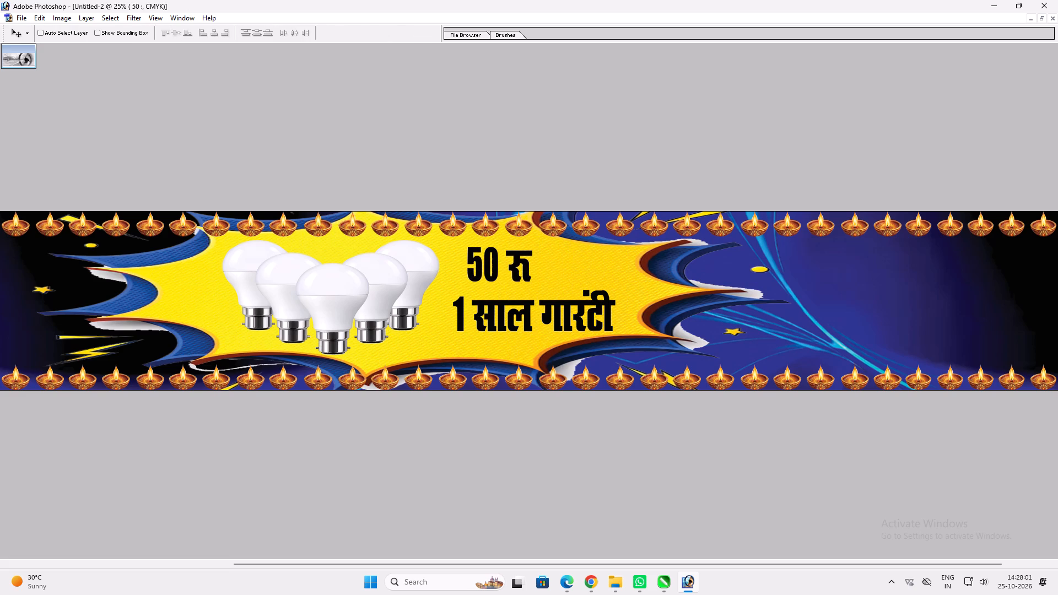
key(ctrl+t)
shift+drag(537, 282, 557, 285)
shift+drag(555, 275, 572, 273)
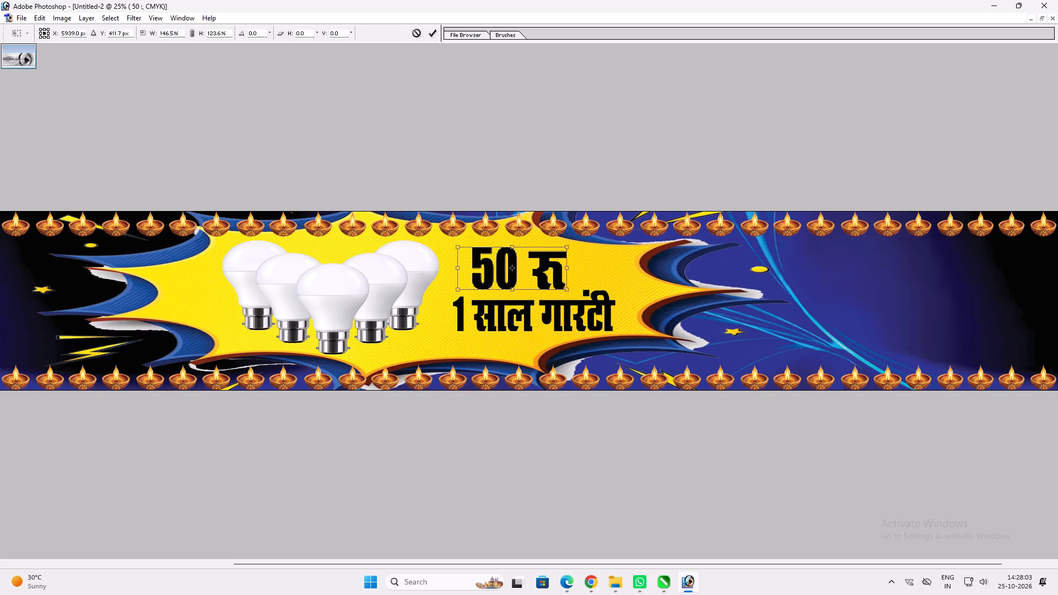
key(shift+Return)
Widen the "50 रू" price text by about another 10%.
key(v)
shift+click(501, 264)
key(ctrl+t)
shift+drag(569, 262, 581, 260)
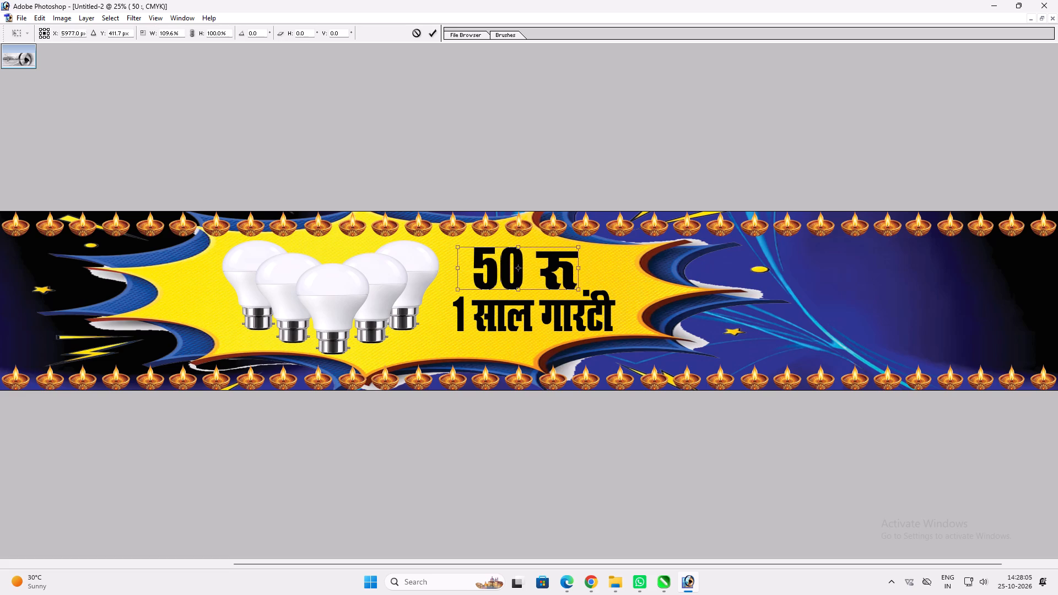
shift+drag(581, 260, 582, 260)
key(shift+Return)
Nudge the "1 साल गारंटी" line slightly left and down beneath the price.
key(v)
ctrl+click(550, 302)
drag(546, 303, 538, 304)
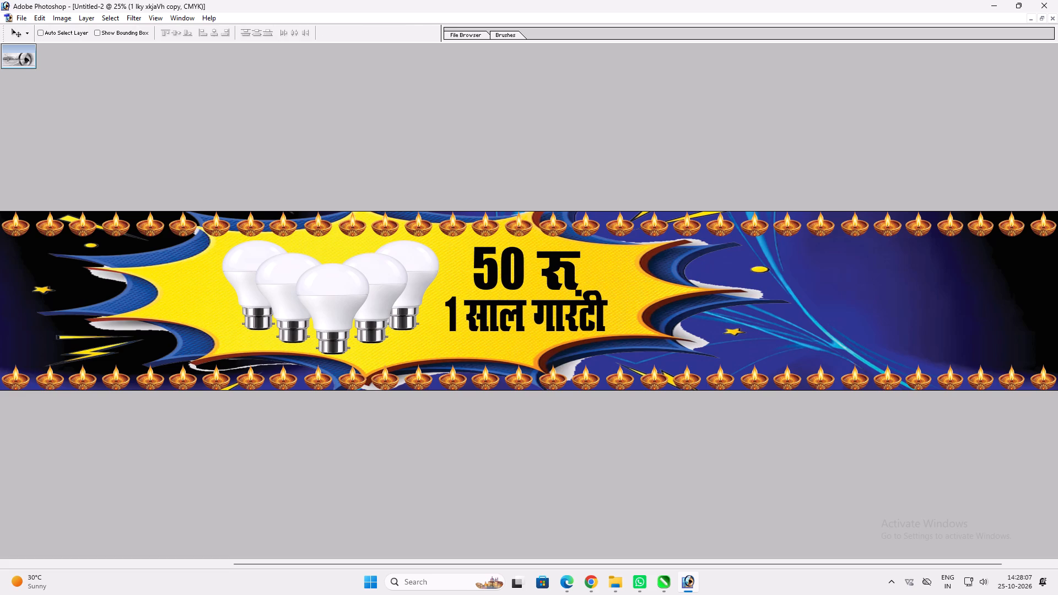
drag(538, 304, 537, 305)
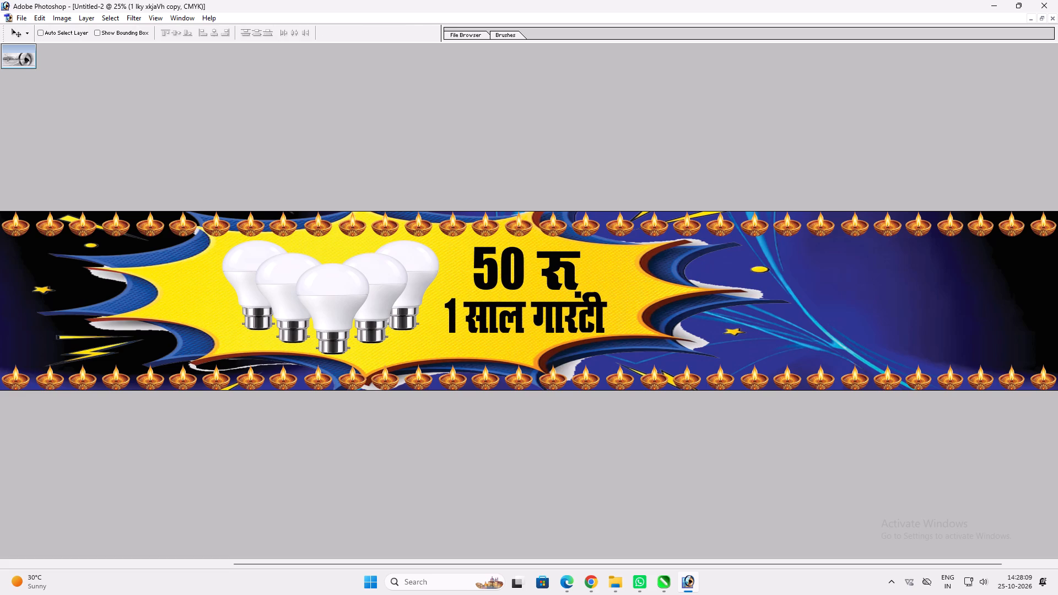
Move the "1 साल गारंटी" text in front of the price so a single line reads "1 साल गारंटी 50 रू".
ctrl+click(413, 280)
key(t)
click(497, 320)
key(ctrl+a)
key(ctrl+x)
key(Return)
click(483, 279)
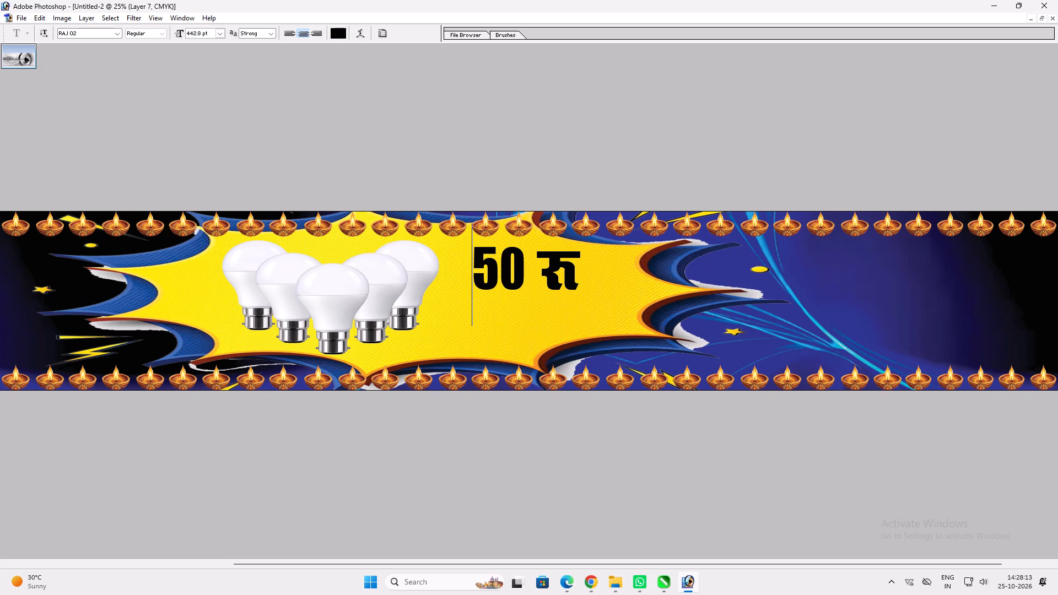
key(ctrl+v)
key(space)
drag(806, 297, 672, 352)
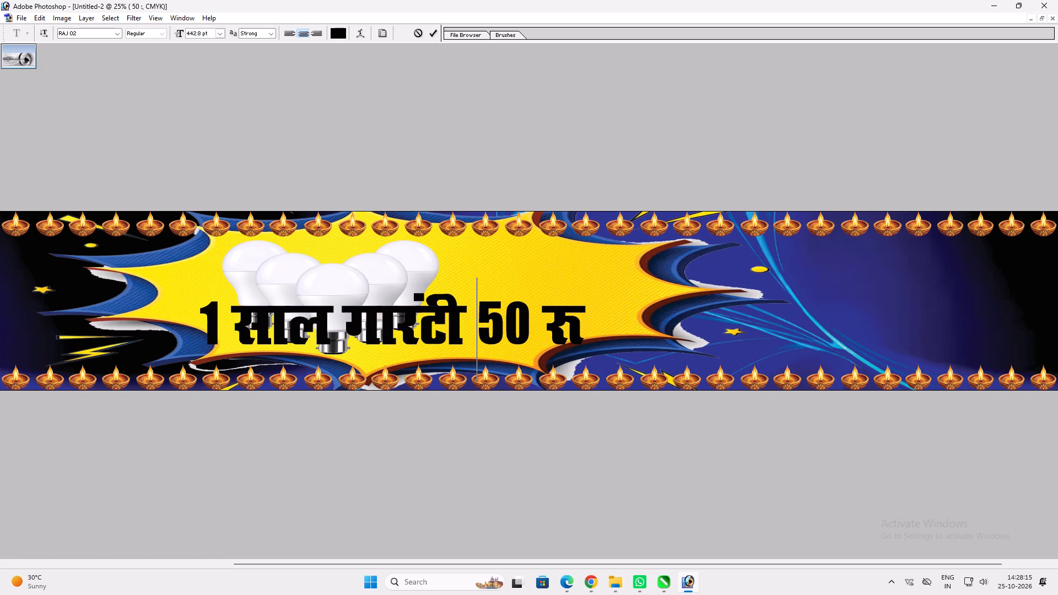
drag(672, 352, 672, 353)
key(ctrl+Return)
Scale the combined "1 साल गारंटी 50 रू" line down and shift it slightly down and left.
key(ctrl+t)
shift+drag(586, 345, 555, 337)
key(Return)
key(v)
drag(526, 343, 521, 348)
Scale the five-bulb picture to about 60% so it sits above the start of the text line.
ctrl+click(423, 277)
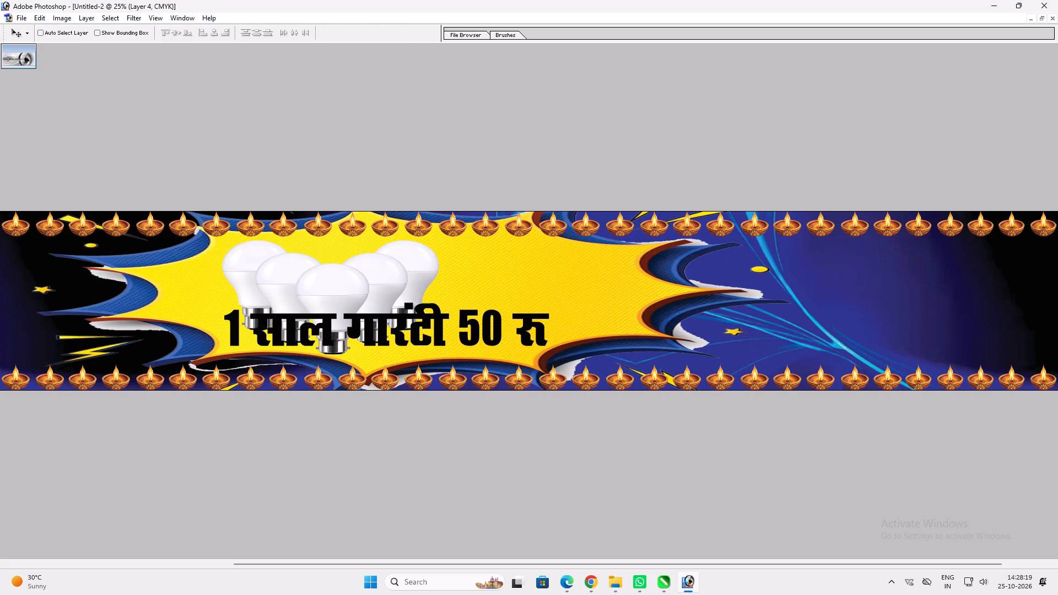
key(ctrl+t)
shift+drag(442, 359, 379, 288)
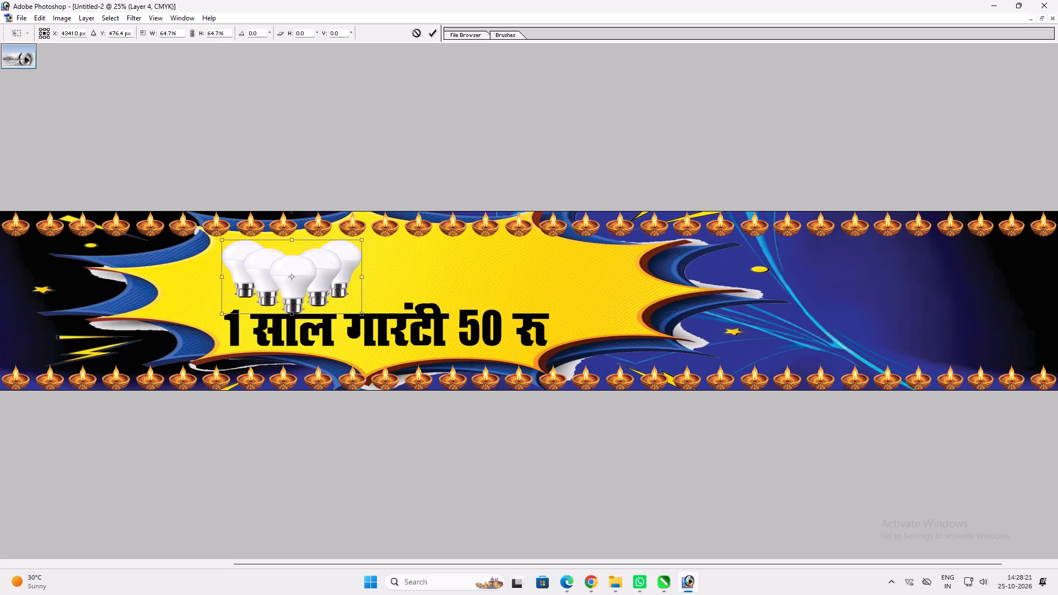
shift+drag(379, 288, 371, 285)
key(Return)
key(v)
shift+click(369, 285)
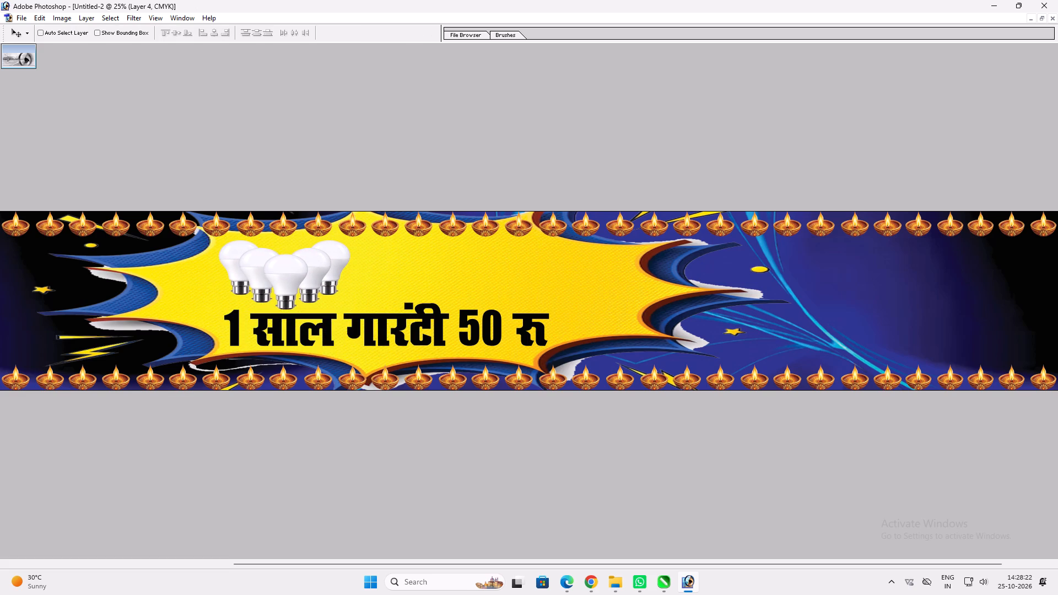
Shrink the "1 साल गारंटी 50 रू" line slightly beneath the bulbs.
ctrl+click(382, 316)
key(ctrl+t)
alt+shift+drag(547, 347, 539, 347)
key(shift+Return)
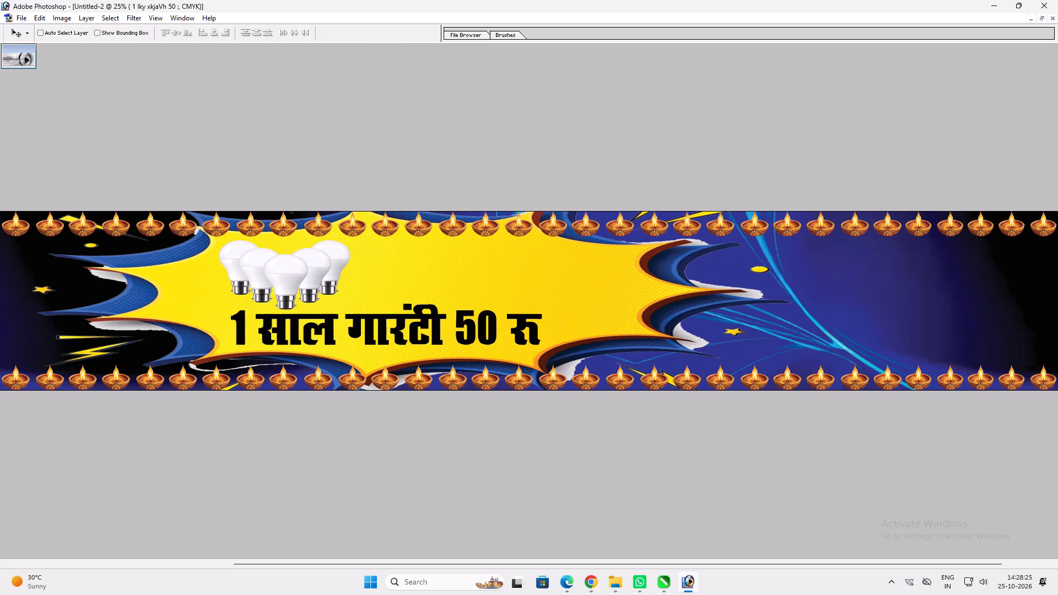
Give the "1 साल गारंटी 50 रू" line a red colour overlay and a thicker white outside stroke.
key(alt+l)
key(alt+y)
key(n)
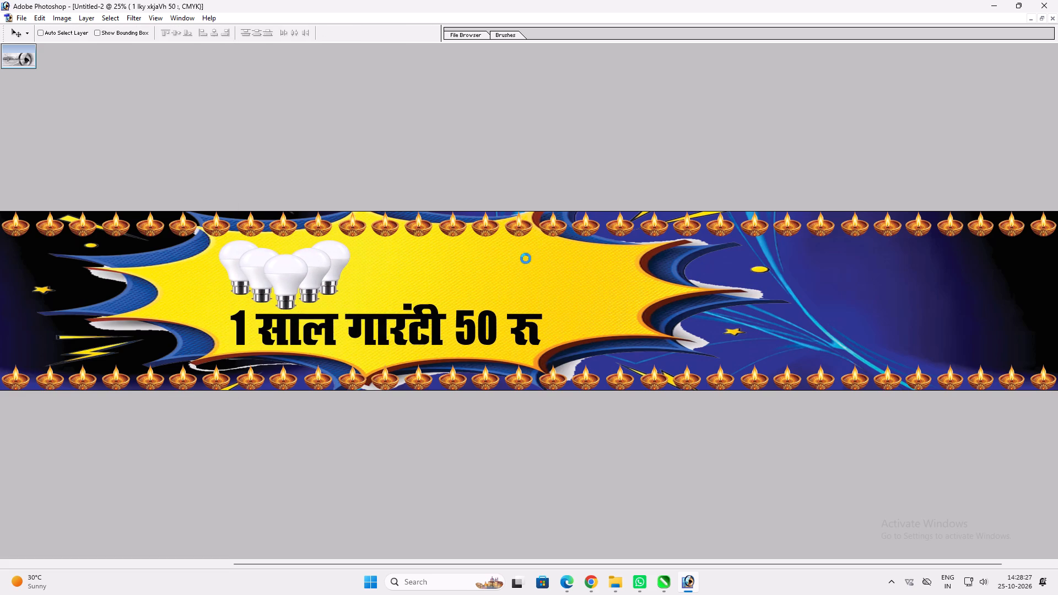
click(619, 250)
click(590, 282)
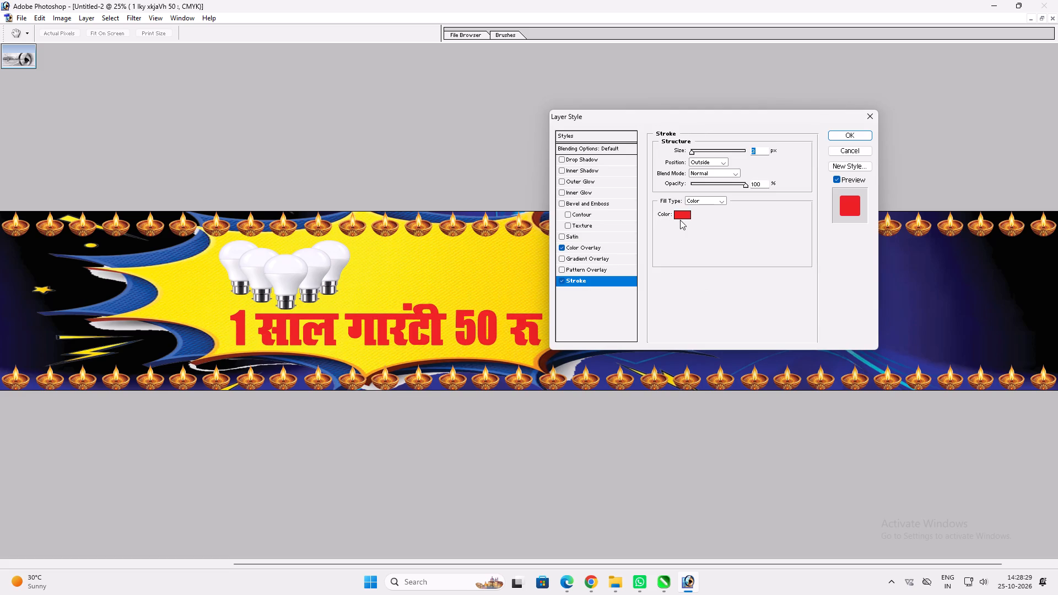
click(680, 220)
click(687, 212)
drag(463, 283, 235, 66)
key(Return)
scroll(678, 226, up, 7)
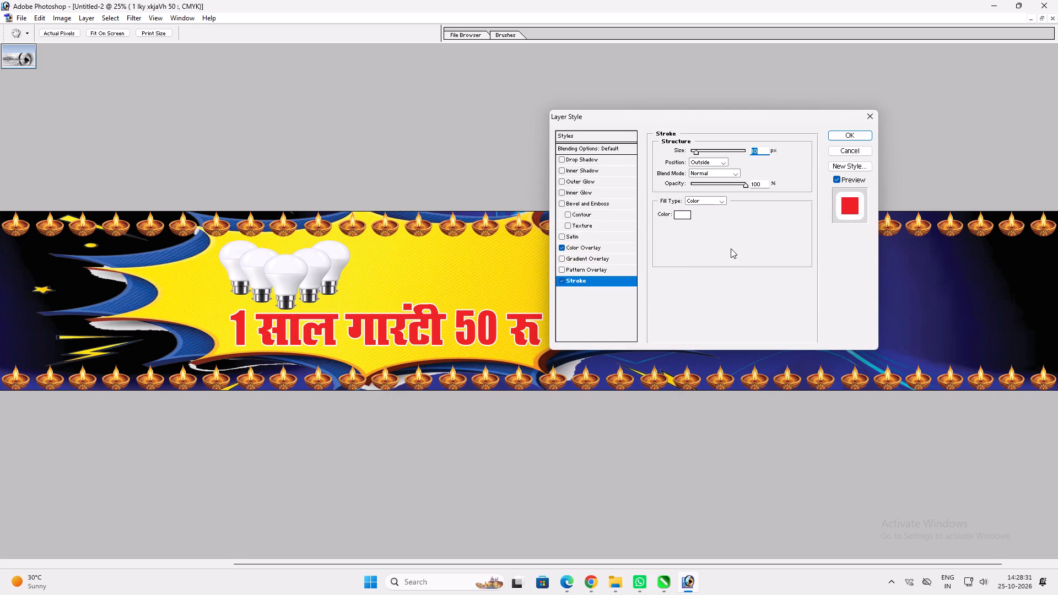
key(Return)
Reduce the width of the red "1 साल गारंटी 50 रू" line so it fits within the burst's lower area.
key(ctrl+t)
shift+click(536, 306)
key(shift+Return)
key(t)
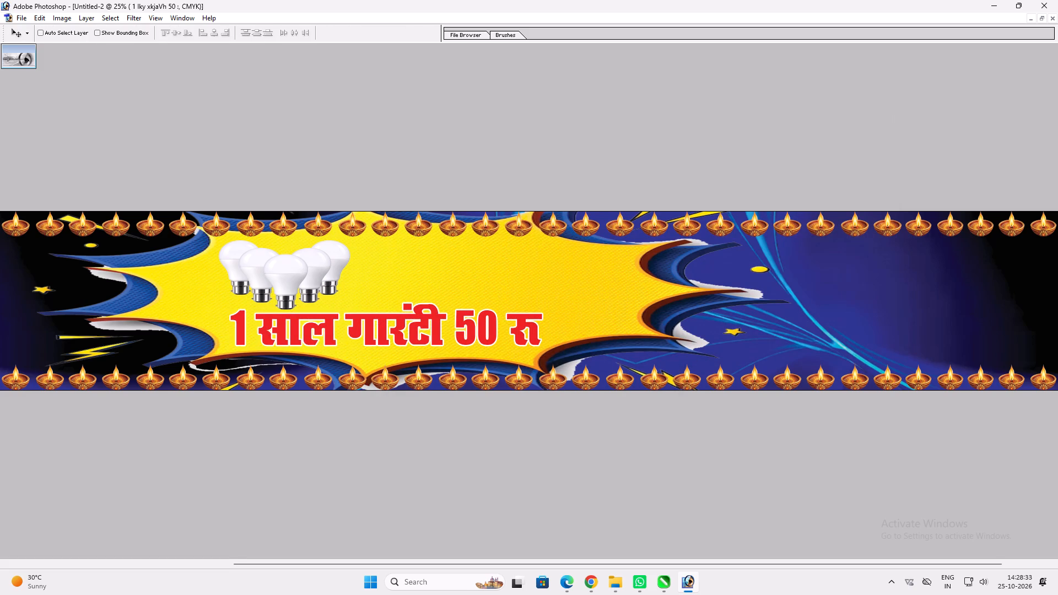
key(ctrl+t)
shift+drag(541, 309, 532, 310)
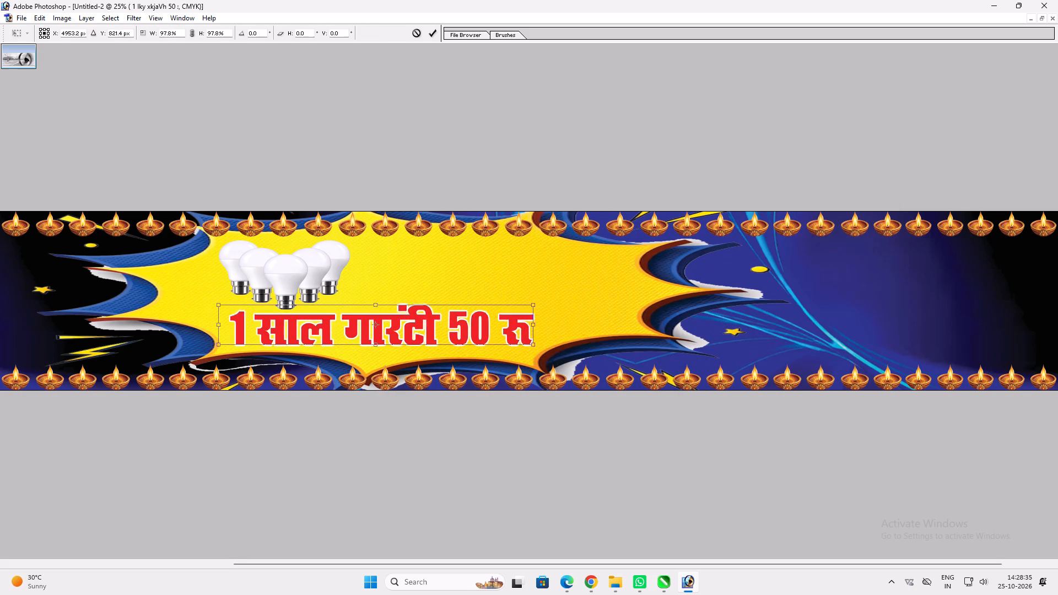
shift+drag(532, 310, 520, 311)
key(shift+Return)
key(v)
click(497, 326)
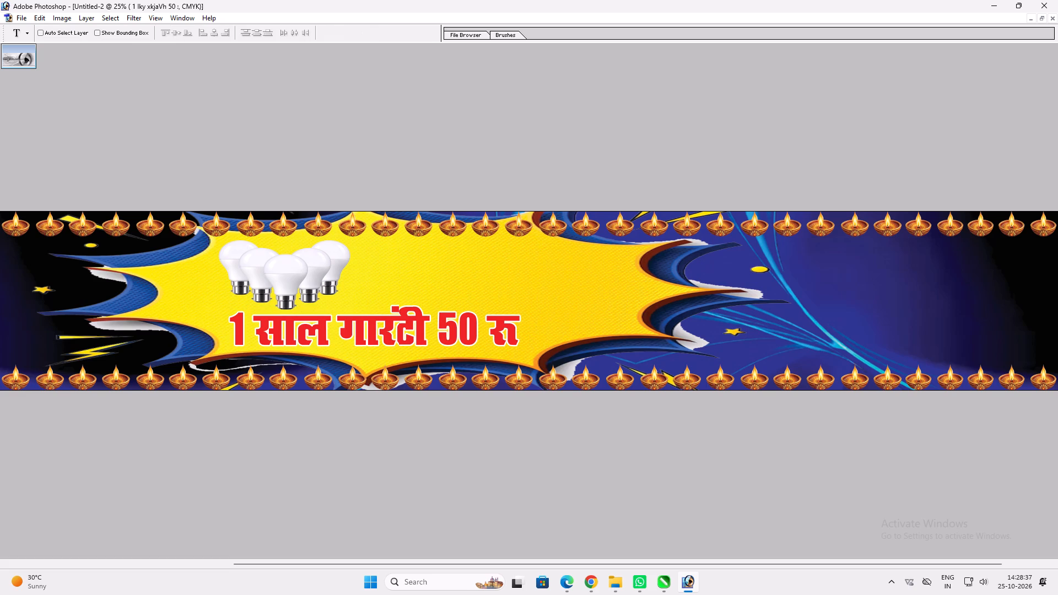
key(ctrl+t)
shift+click(520, 329)
key(shift+Return)
key(v)
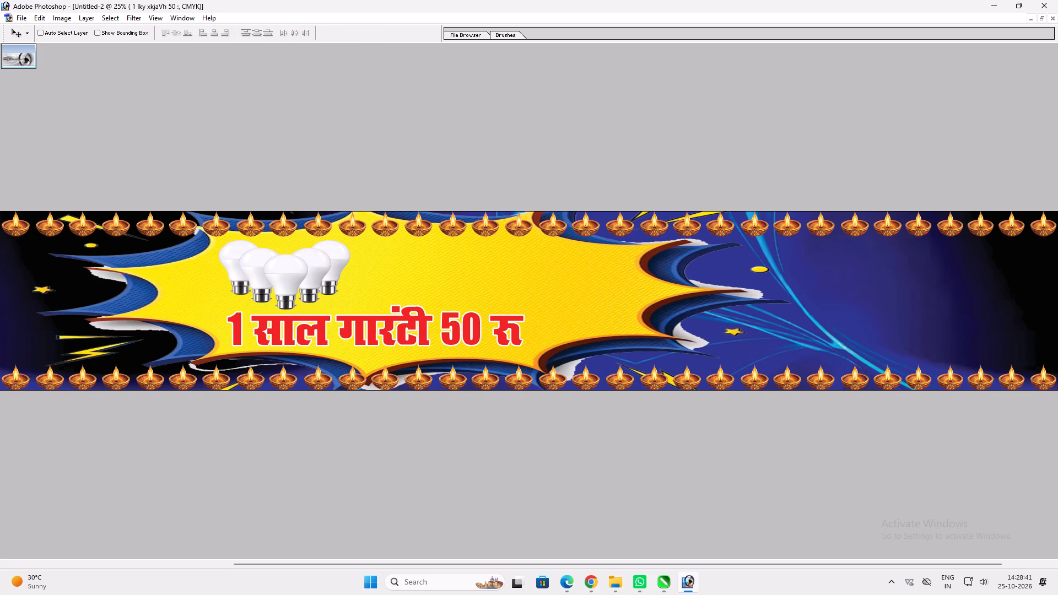
Insert "प्रति पीस" before "50 रू" in the red text line.
key(t)
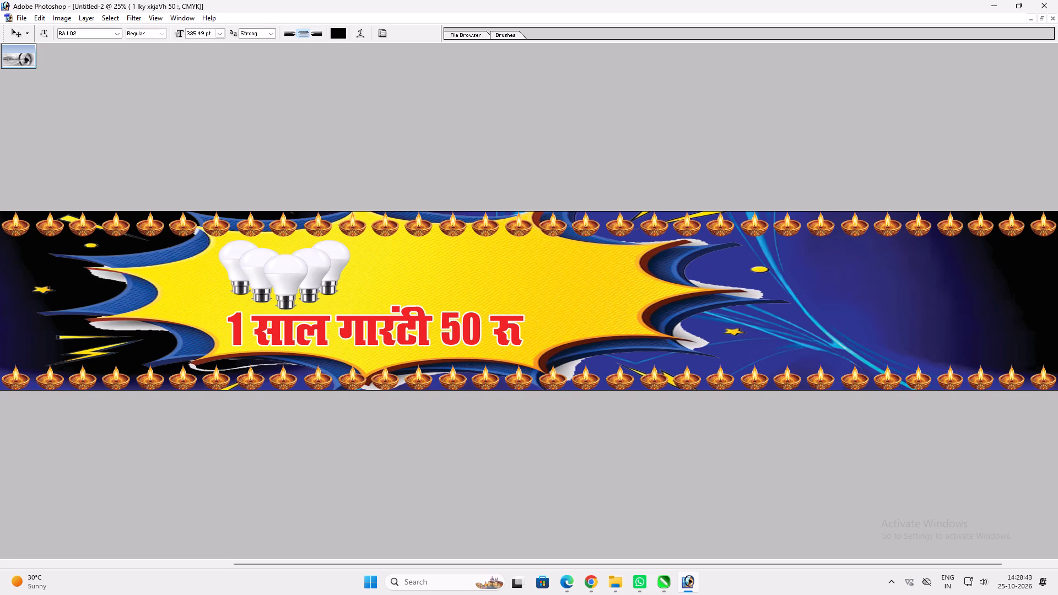
click(438, 327)
text(izfr i)
text(hl)
key(space)
Replace the word "प्रति" with "एक" in the red text line.
drag(429, 333, 376, 335)
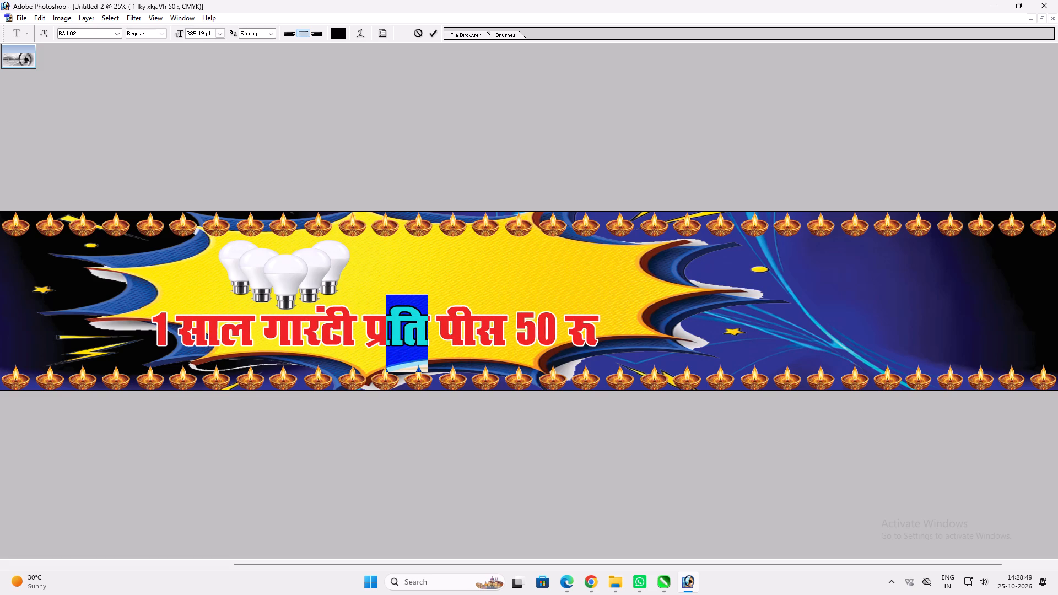
drag(376, 335, 369, 333)
text(,d)
key(Return)
Scale down the "1 साल गारंटी एक पीस 50 रू" line and move it slightly right and down onto the burst.
key(v)
key(ctrl+t)
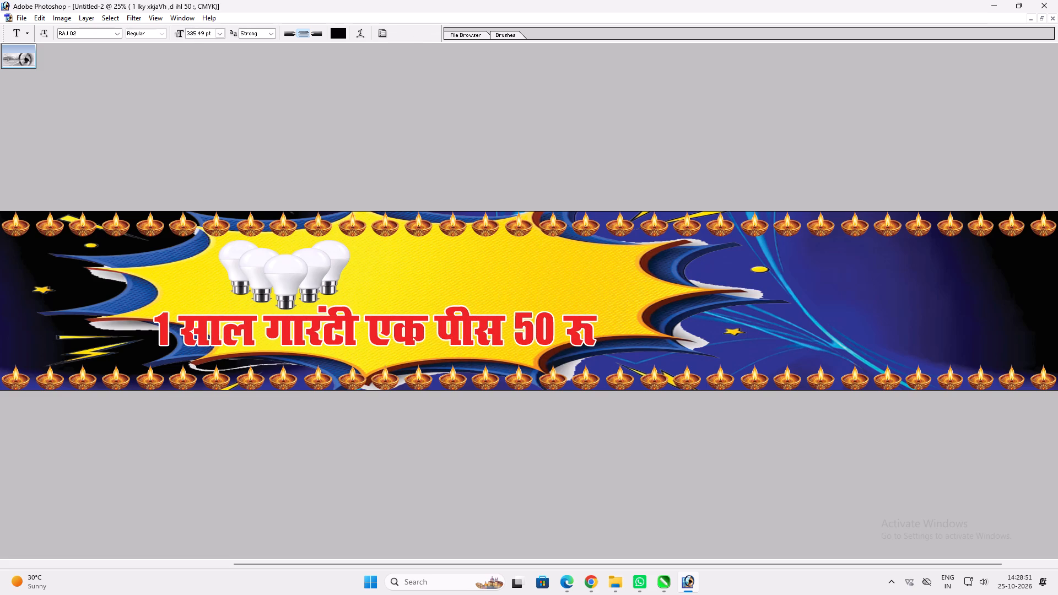
shift+drag(594, 340, 541, 338)
key(shift+Return)
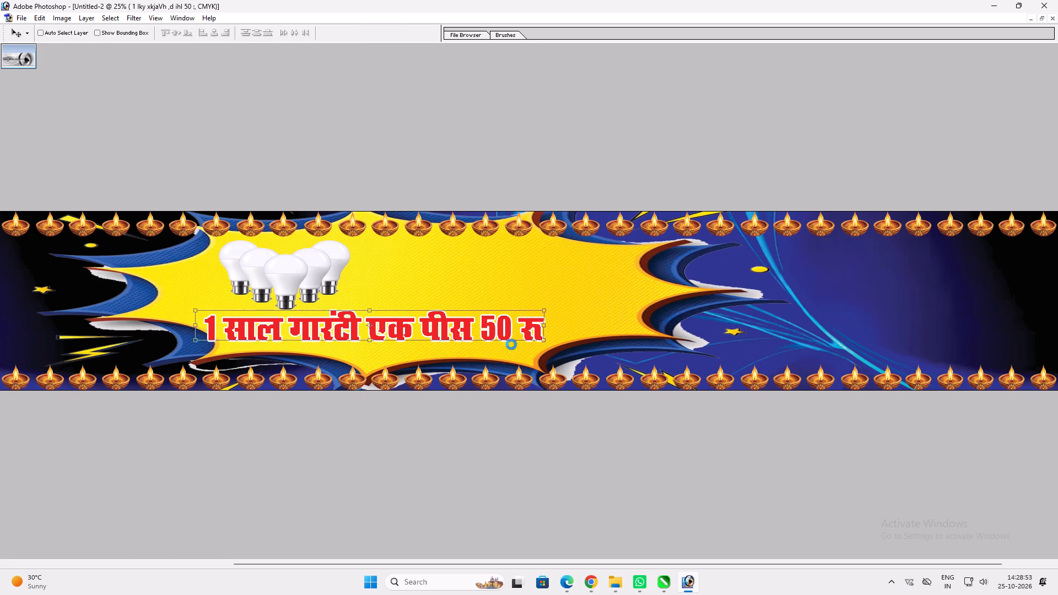
key(v)
key(v)
drag(476, 345, 487, 348)
Narrow the red text line a little more and nudge it left so it starts beneath the bulbs' left edge.
key(ctrl+t)
shift+drag(555, 327, 543, 326)
key(Return)
key(v)
shift+drag(499, 339, 493, 341)
key(ctrl+t)
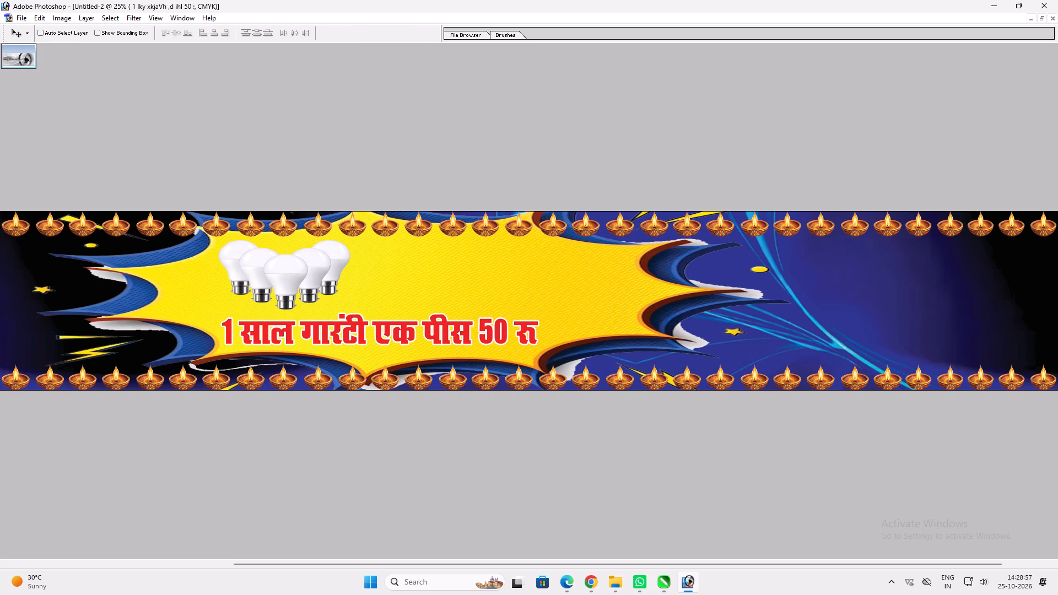
shift+drag(541, 323, 533, 324)
key(shift+Return)
key(v)
Enlarge the five-bulb picture slightly and nudge it down and right, close above the text.
ctrl+click(334, 263)
key(ctrl+t)
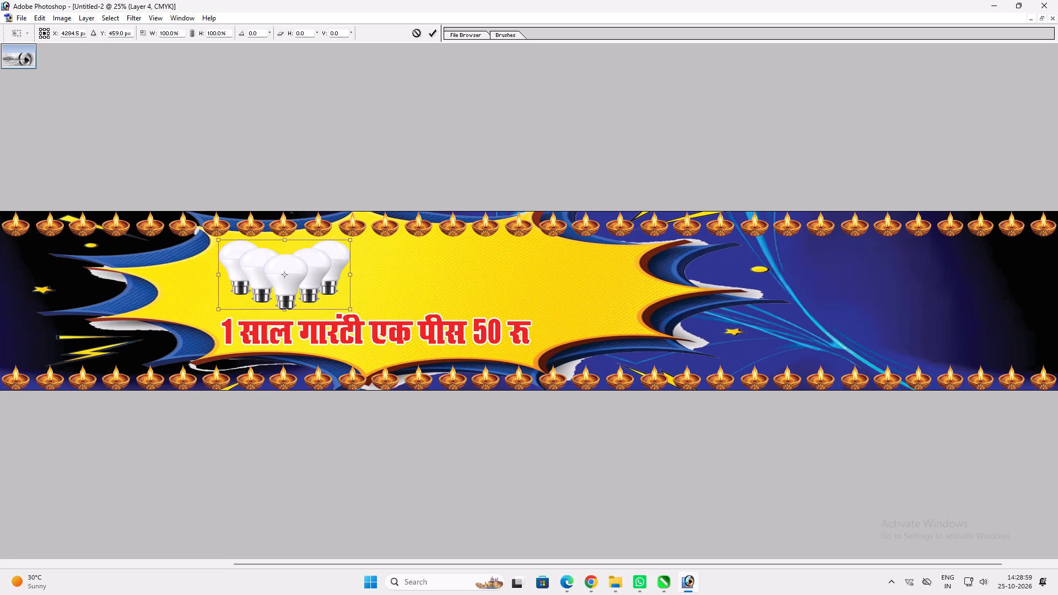
shift+drag(349, 306, 357, 306)
key(shift+Return)
key(v)
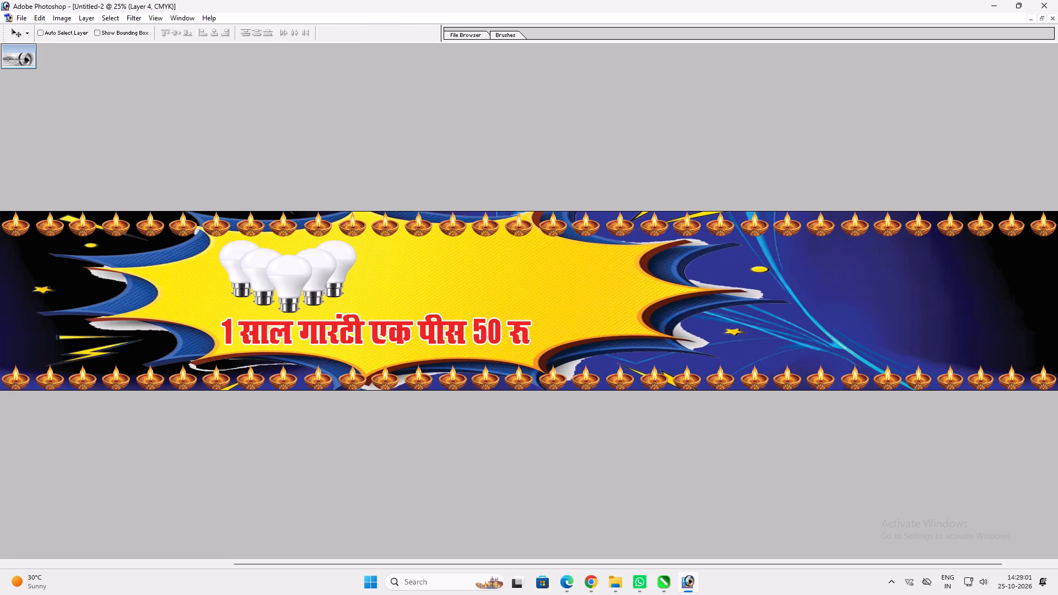
click(357, 306)
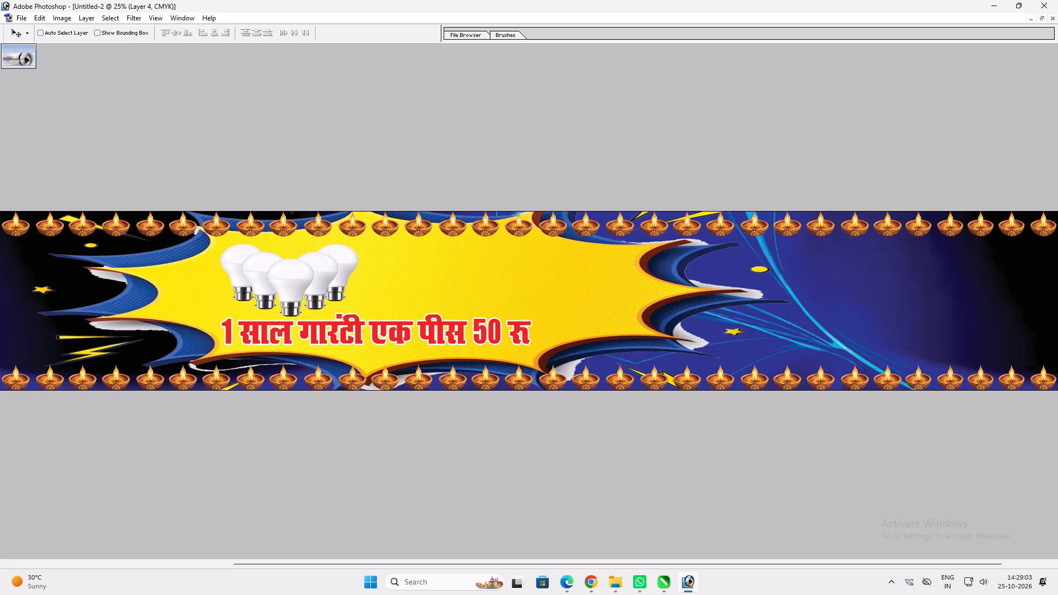
Duplicate the five-bulb picture and place the copy on the right part of the yellow burst.
alt+shift+drag(336, 281, 462, 275)
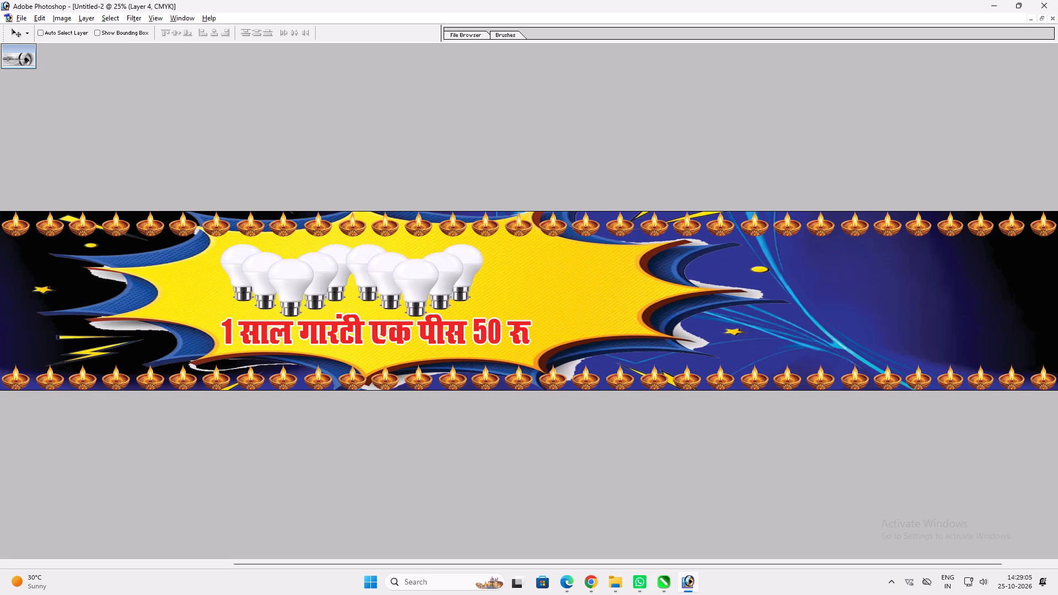
alt+shift+drag(462, 275, 544, 266)
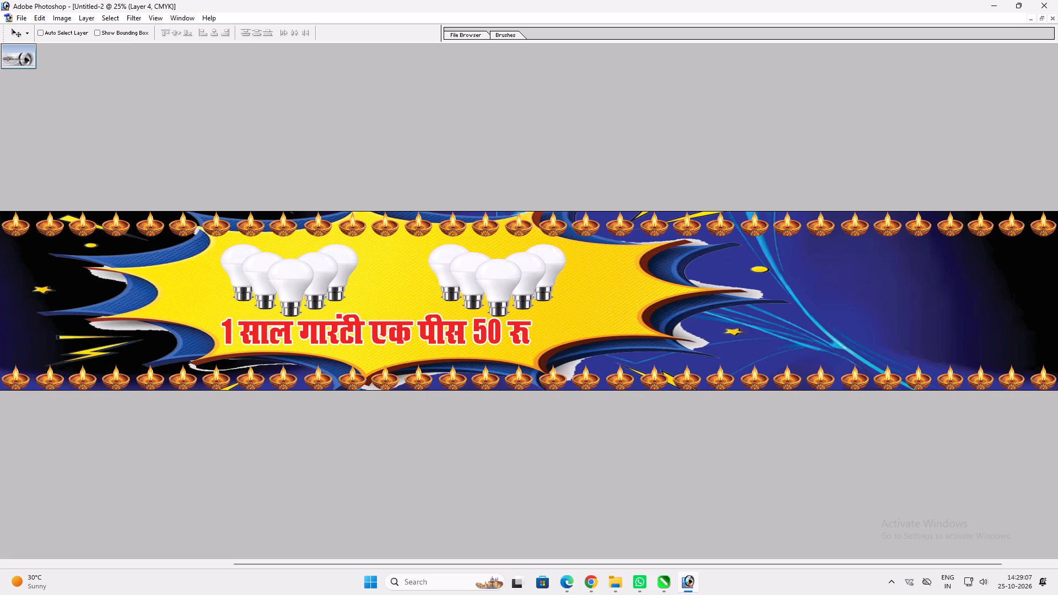
Enlarge the copied bulb picture on the right so it fills more of the burst above the text.
key(ctrl+t)
shift+drag(568, 245, 574, 242)
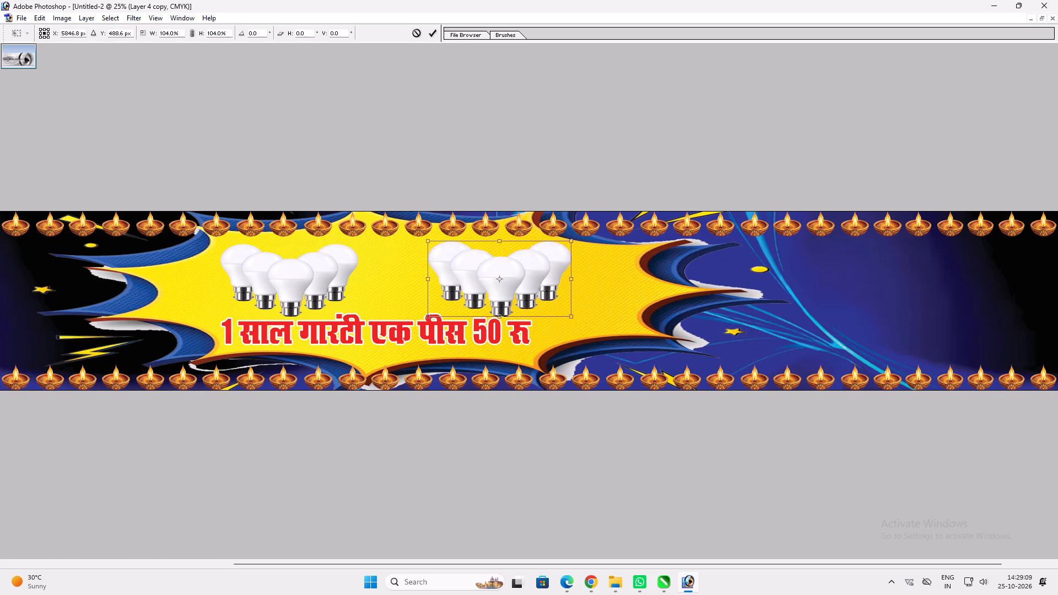
shift+drag(574, 315, 603, 311)
key(shift+Return)
key(v)
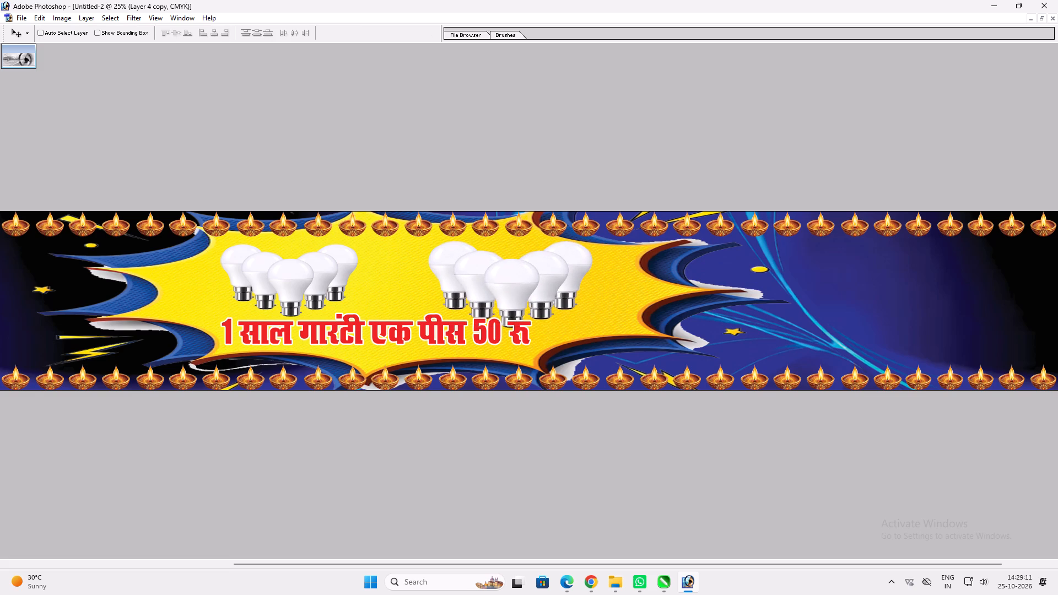
Widen the "1 साल गारंटी एक पीस 50 रू" line toward the right, beneath the copied bulbs.
ctrl+click(516, 329)
key(ctrl+t)
shift+drag(532, 328, 539, 326)
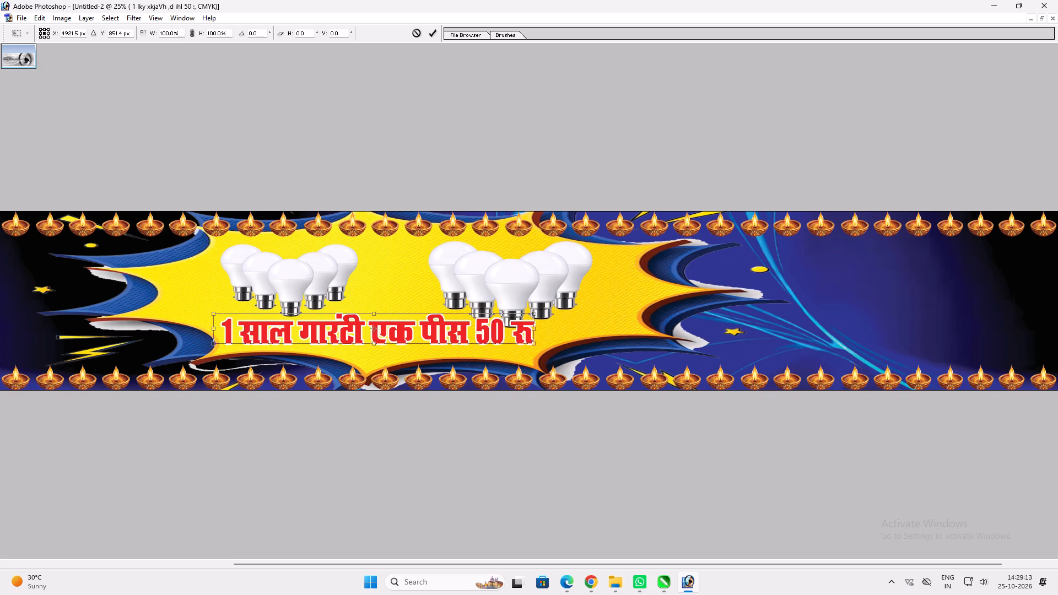
shift+drag(539, 326, 558, 323)
key(shift+Return)
Enlarge the left bulb picture to come closer in size to the copy on the right.
ctrl+click(315, 286)
key(ctrl+t)
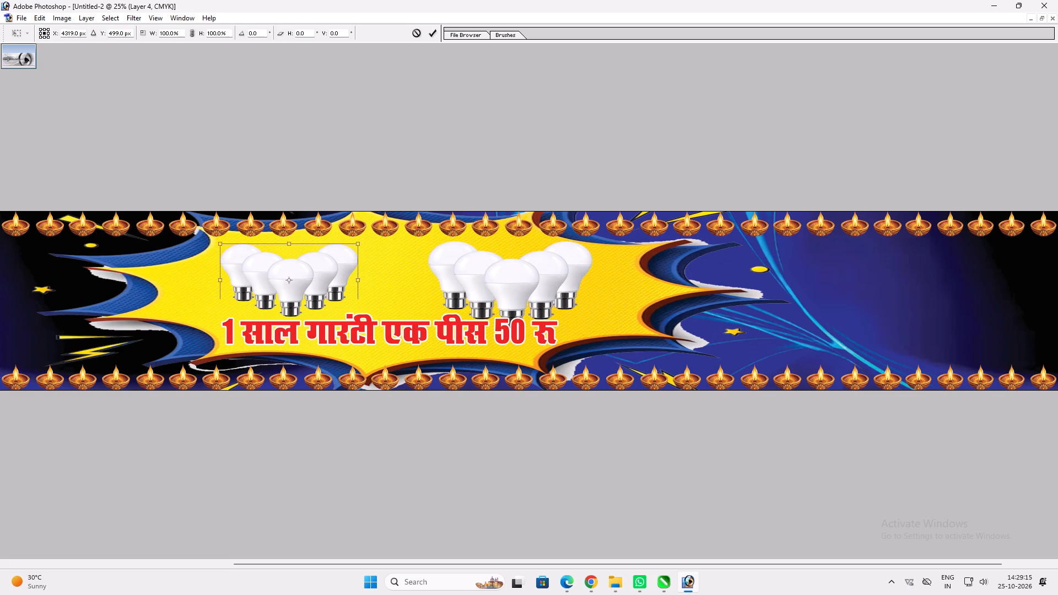
shift+drag(355, 316, 374, 322)
key(shift+Return)
key(v)
shift+click(347, 300)
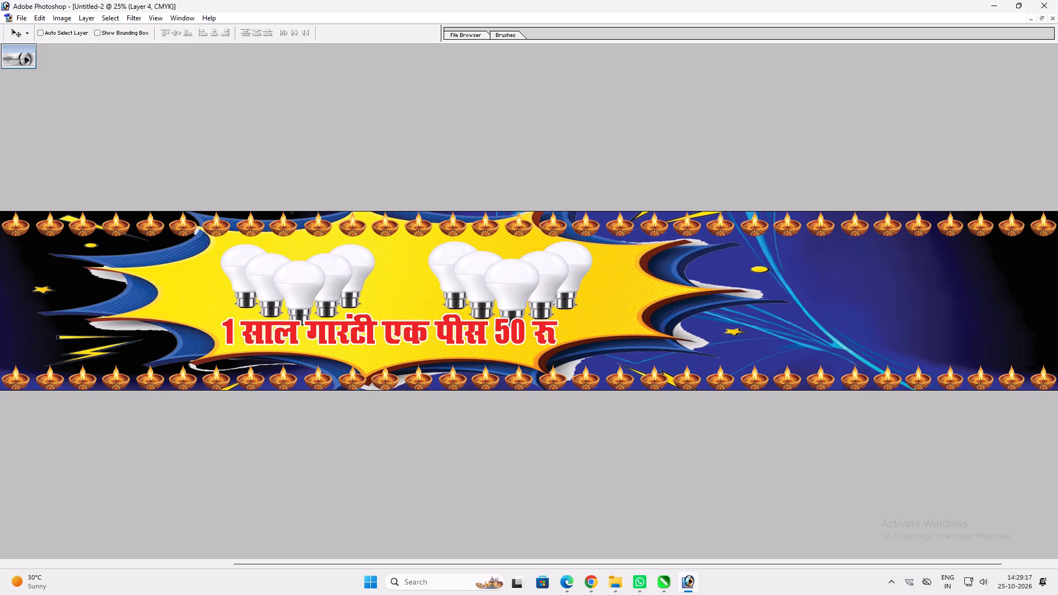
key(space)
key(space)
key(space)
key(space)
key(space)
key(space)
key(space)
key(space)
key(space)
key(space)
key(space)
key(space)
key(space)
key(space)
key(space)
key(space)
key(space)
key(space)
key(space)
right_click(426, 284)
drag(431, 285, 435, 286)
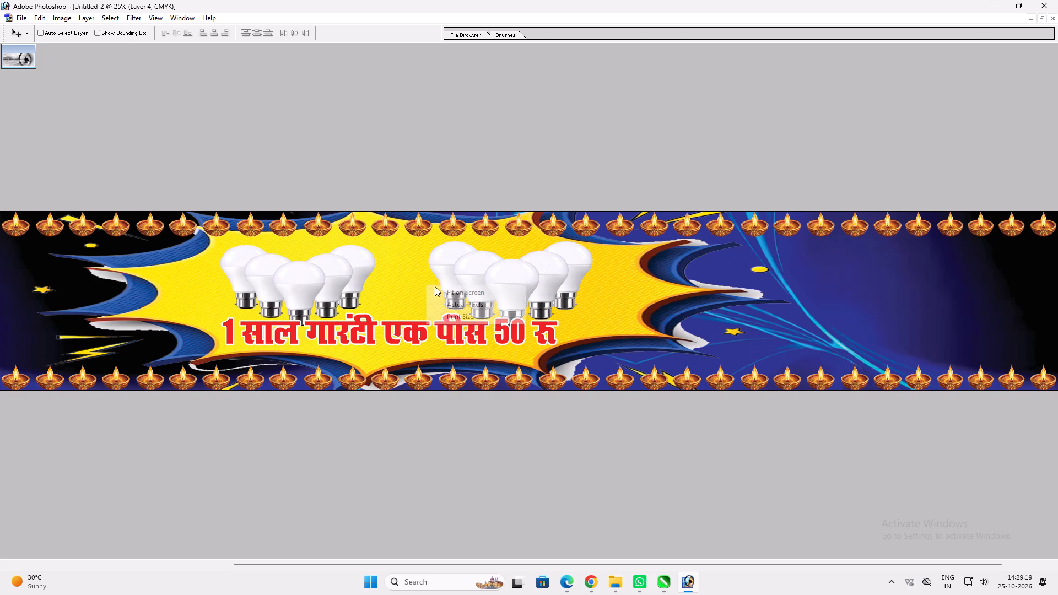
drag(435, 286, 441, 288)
Duplicate the red text line upward between the two bulb groups and replace its text with "9watt".
key(ctrl+plus)
key(space)
key(ctrl+plus)
key(space)
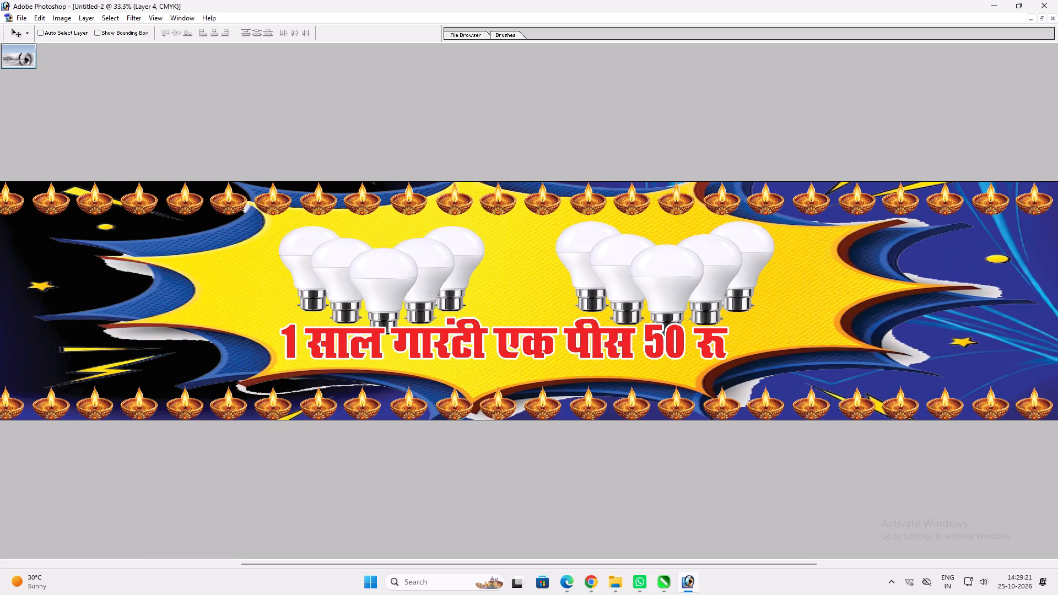
ctrl+click(477, 333)
alt+drag(481, 333, 504, 281)
key(t)
click(489, 291)
key(ctrl+a)
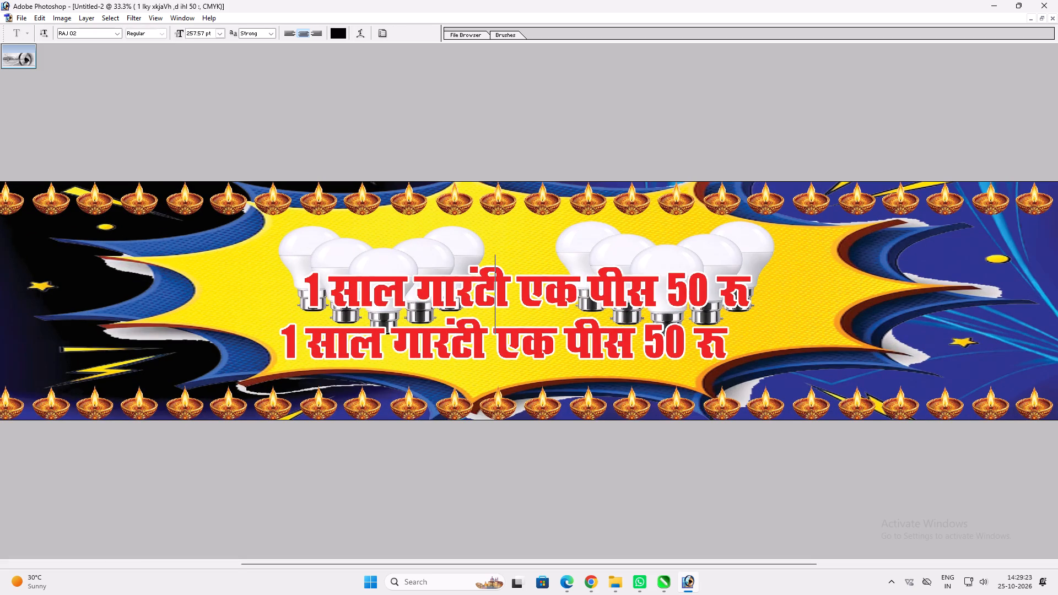
key(9)
text(watt)
Set the "9watt" text in Arial Bold.
key(ctrl+a)
click(89, 33)
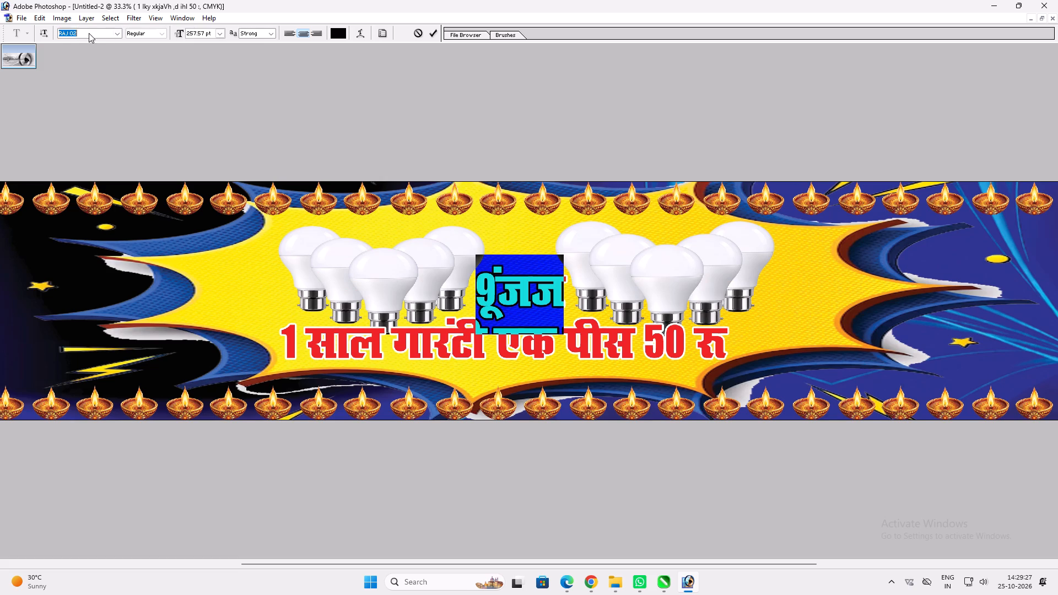
text(ar)
key(Return)
click(164, 36)
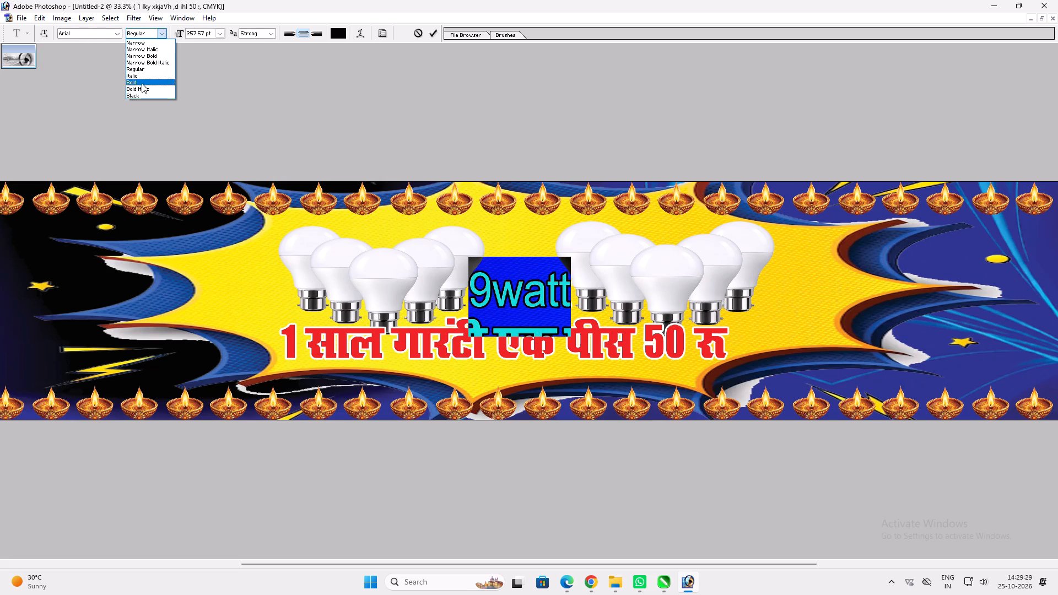
click(142, 83)
key(Return)
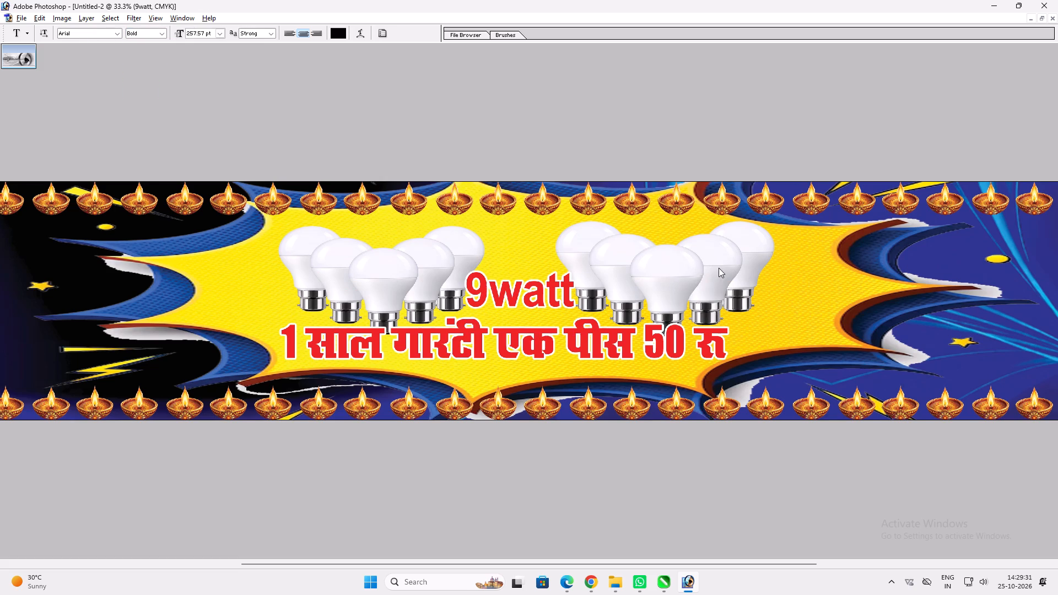
Change the "9watt" text's Color Overlay to black.
key(alt+l)
key(alt+y)
key(alt+k)
key(alt+l)
key(alt+y)
key(n)
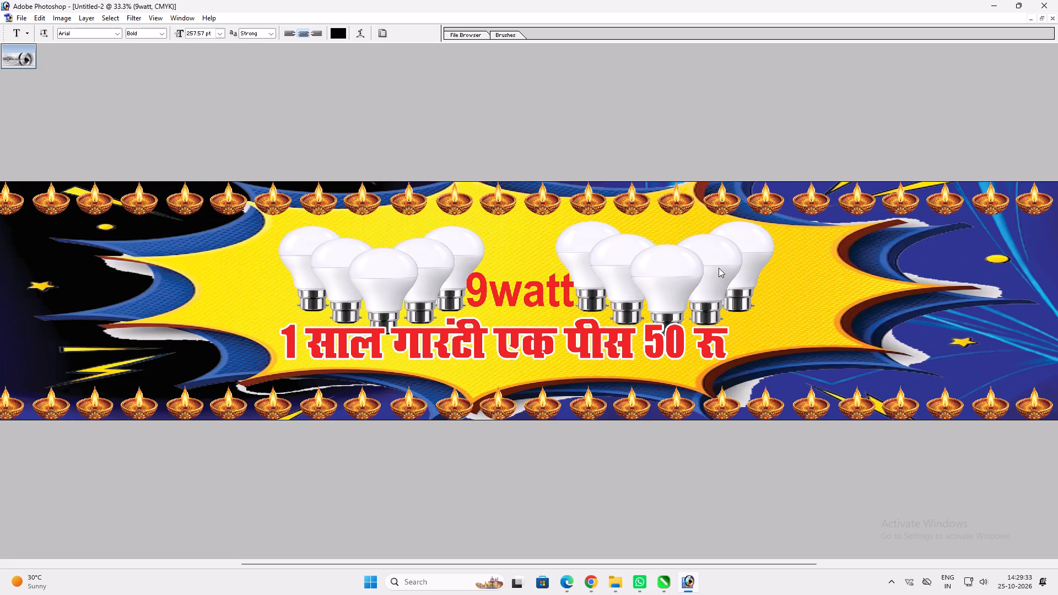
click(598, 248)
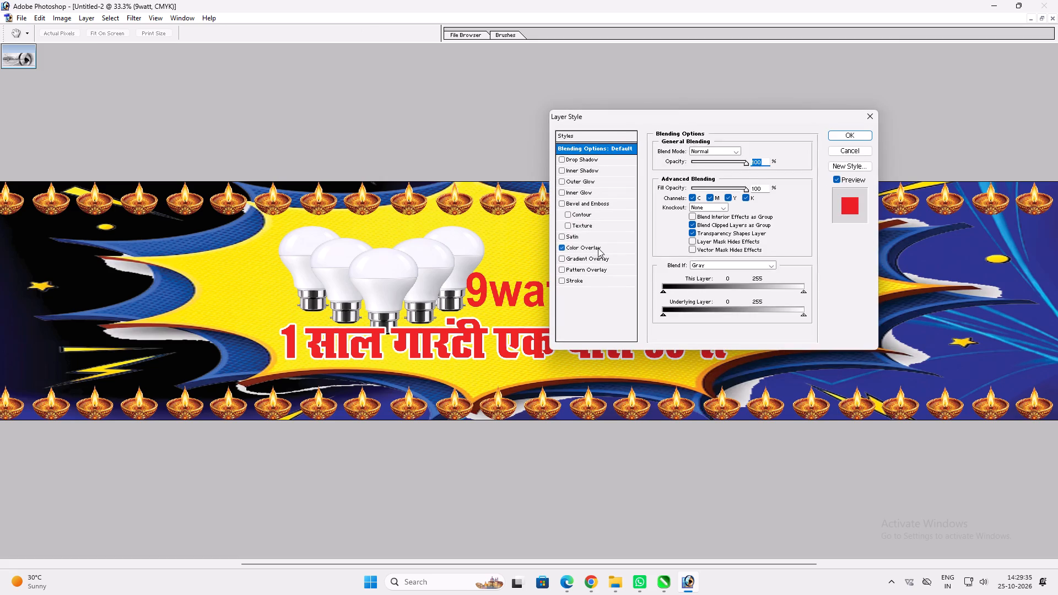
click(753, 151)
drag(530, 324, 735, 461)
key(Return)
key(Return)
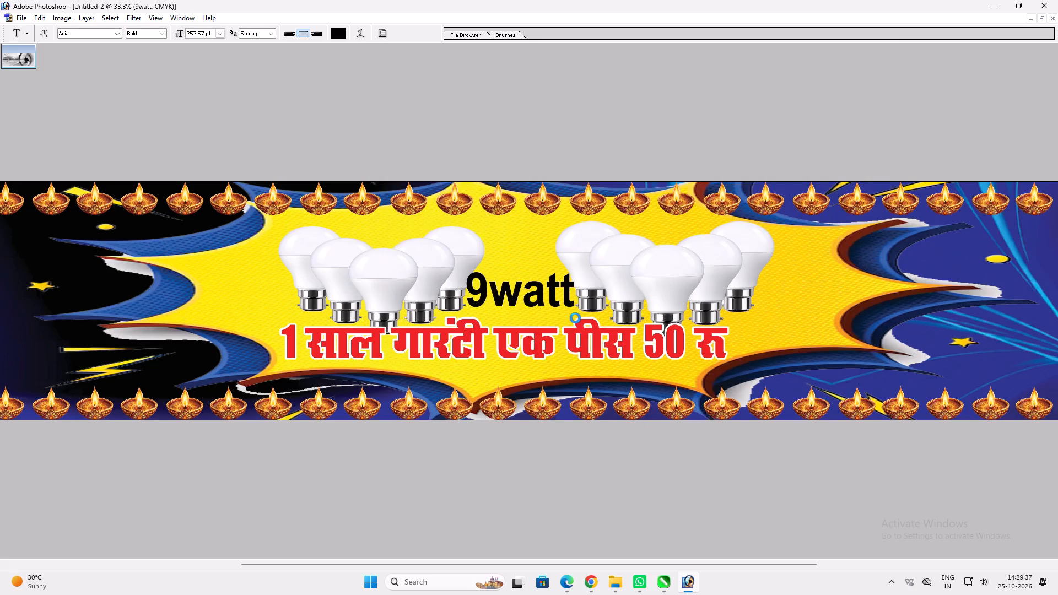
Shrink the black "9watt" text and place it as a label on the front bulb of the left group.
key(ctrl+t)
shift+drag(576, 307, 520, 286)
key(shift+Return)
key(v)
key(v)
drag(512, 287, 398, 307)
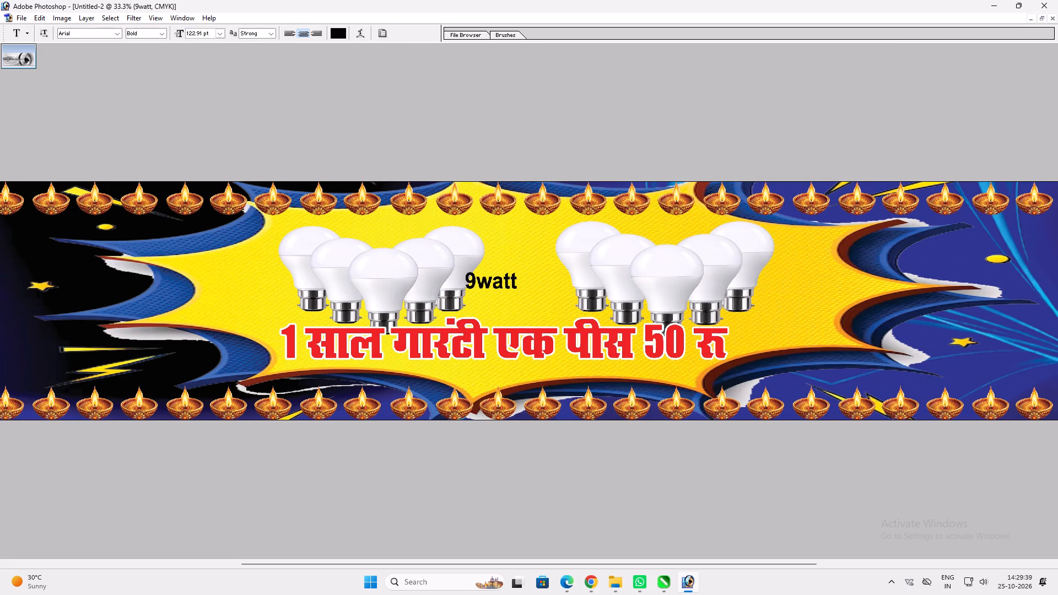
drag(398, 307, 402, 298)
key(ctrl+t)
alt+shift+drag(409, 303, 399, 301)
key(Return)
text(vv)
click(393, 295)
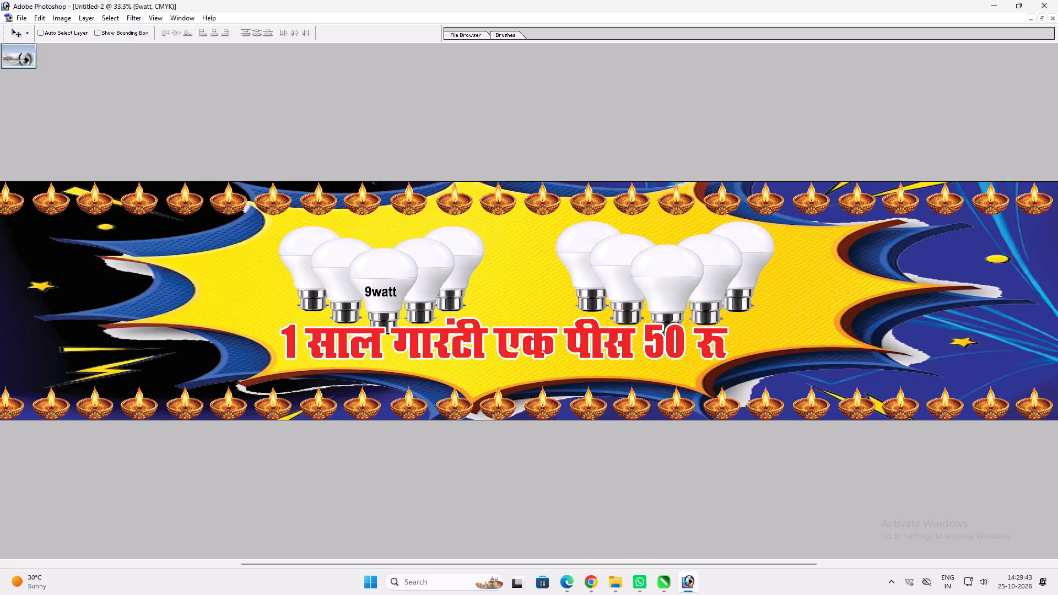
Duplicate the small "9watt" label onto the right group's front bulb and again into the gap between the two groups.
alt+drag(385, 300, 670, 297)
alt+drag(670, 297, 672, 299)
alt+drag(661, 286, 509, 271)
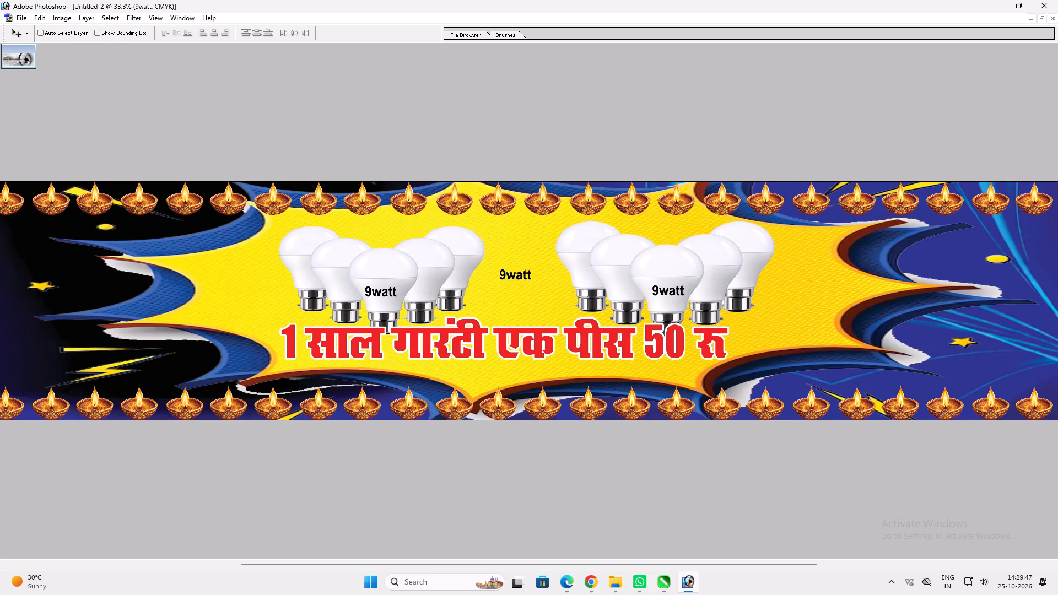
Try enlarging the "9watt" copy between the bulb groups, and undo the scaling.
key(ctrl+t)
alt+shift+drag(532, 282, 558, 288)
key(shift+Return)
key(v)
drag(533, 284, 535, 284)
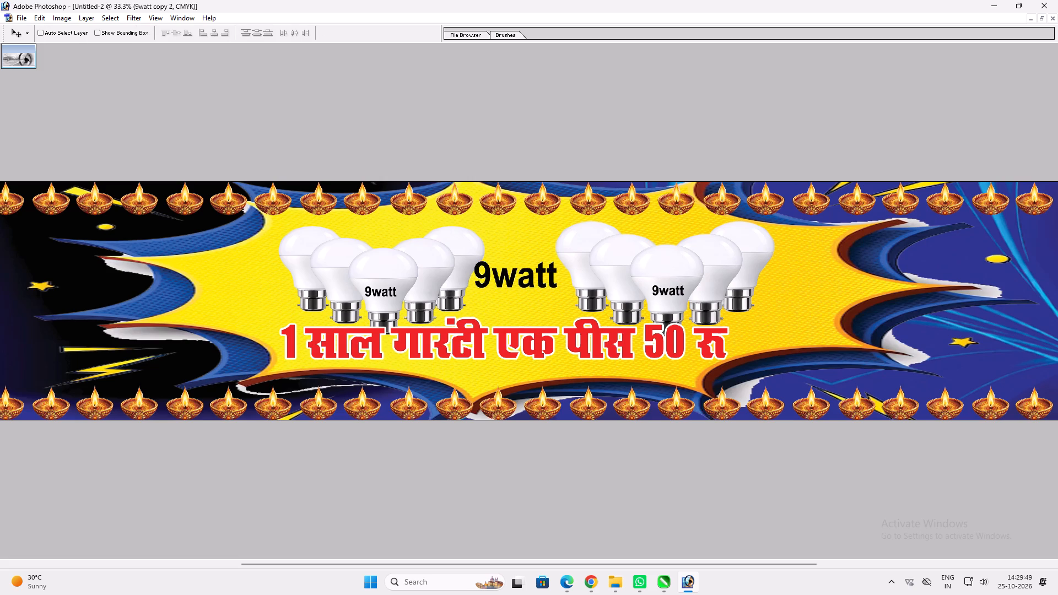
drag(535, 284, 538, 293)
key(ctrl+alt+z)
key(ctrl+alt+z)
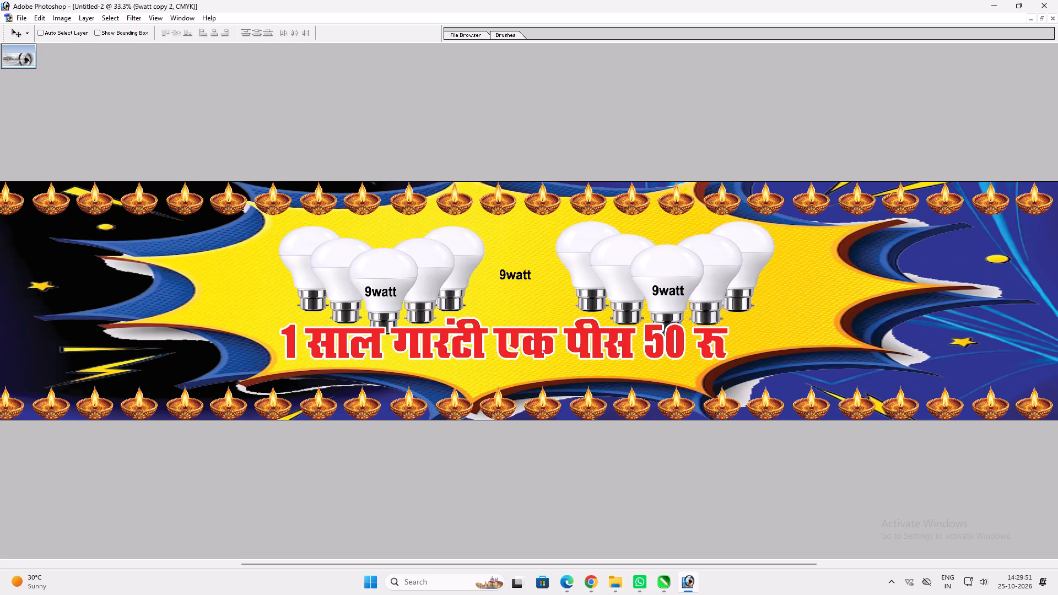
Enlarge the "9watt" copy between the bulb groups until it nearly fills the gap.
key(ctrl+t)
alt+shift+drag(535, 280, 553, 285)
key(Return)
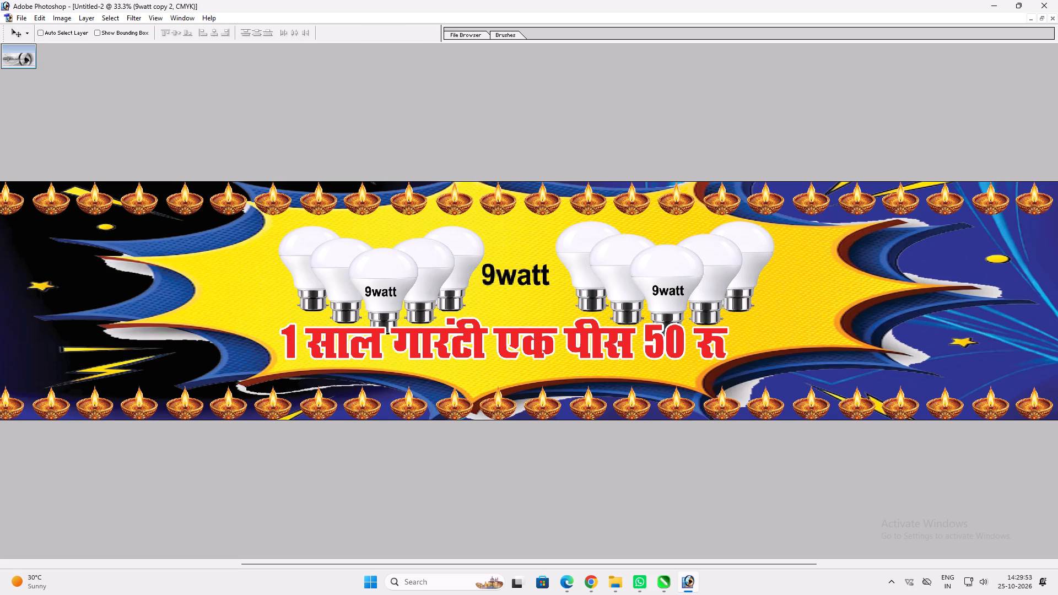
key(v)
click(546, 283)
key(ctrl+t)
drag(549, 288, 562, 290)
shift+click(547, 294)
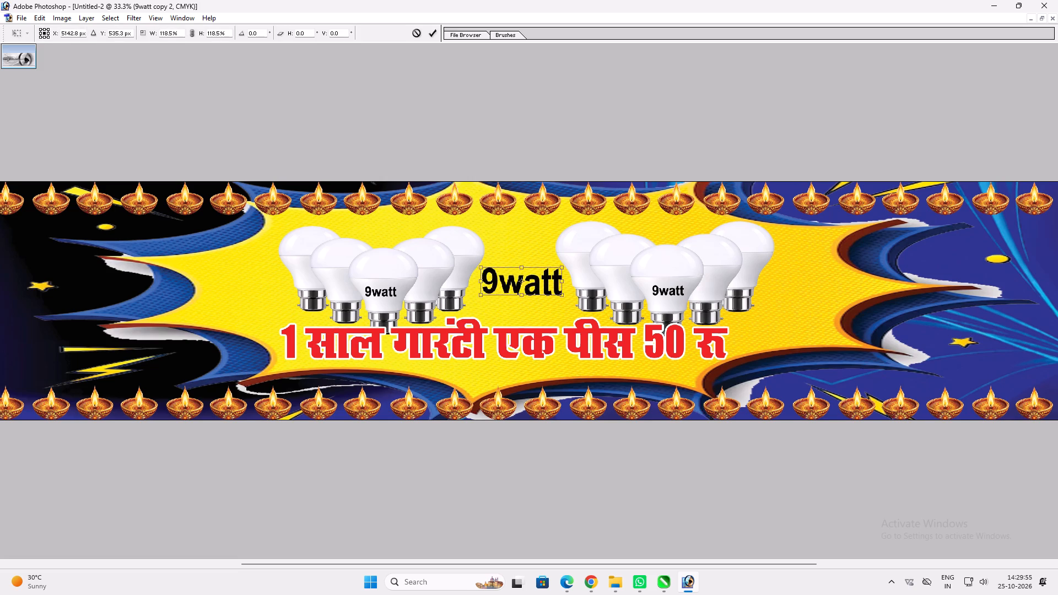
key(Return)
key(v)
Give the middle "9watt" text a magenta Color Overlay of C 0, M 100, Y 0, K 0 and a Stroke.
key(alt+y)
key(alt+l)
key(alt+y)
key(n)
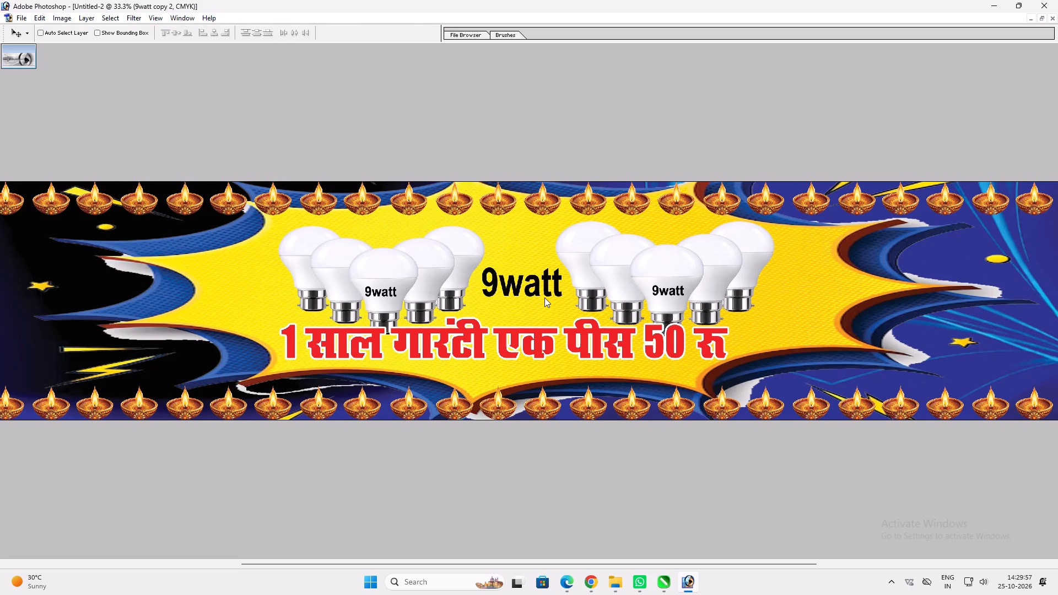
click(592, 246)
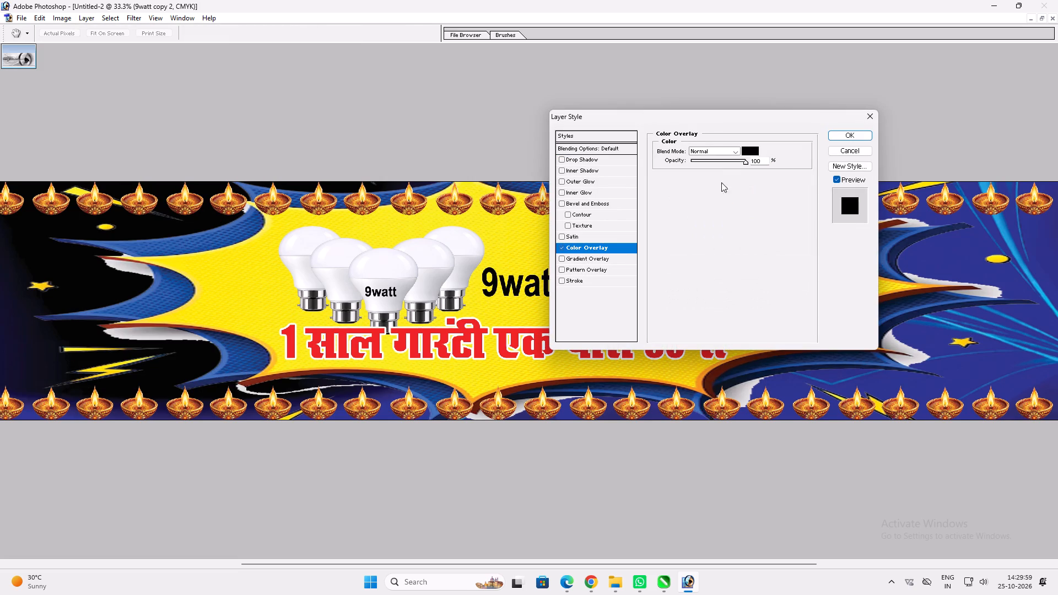
click(752, 152)
text(100)
key(Tab)
key(0)
key(shift+Tab)
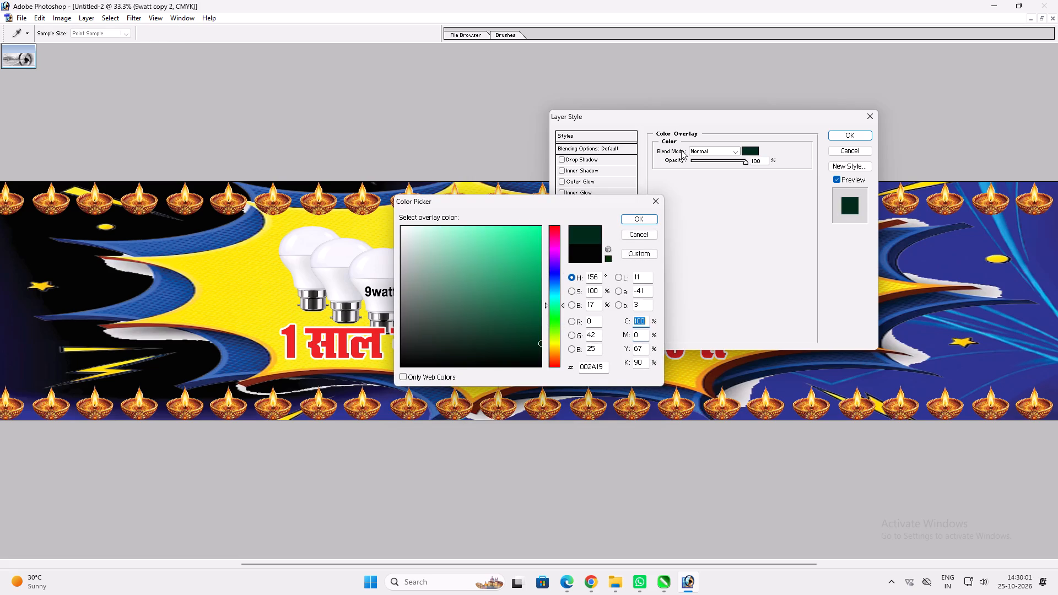
key(0)
key(Tab)
text(100)
key(Tab)
key(0)
key(Tab)
key(0)
key(Return)
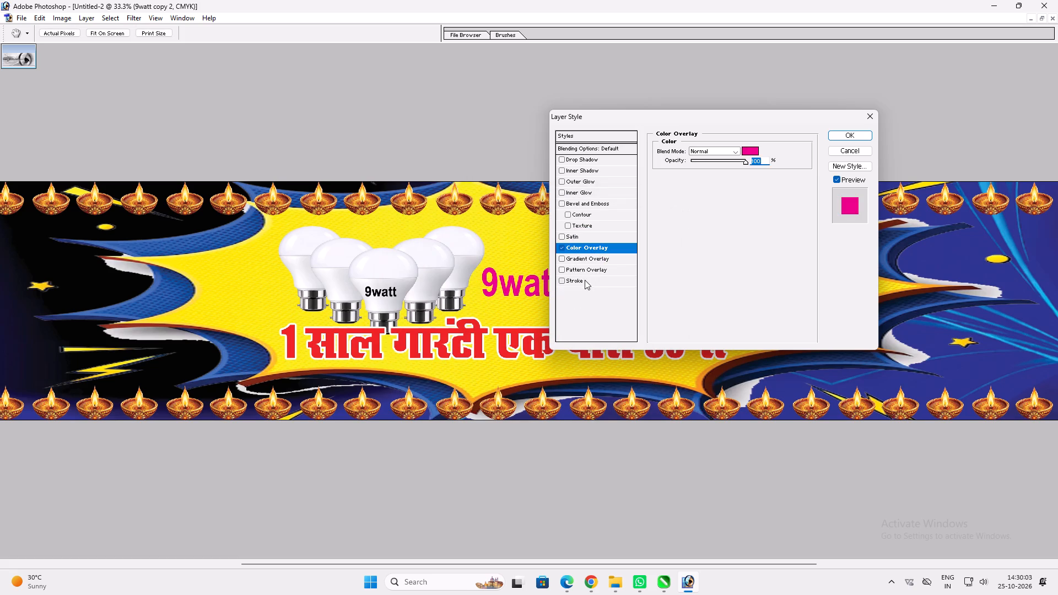
click(585, 280)
click(678, 217)
key(Return)
key(Return)
key(space)
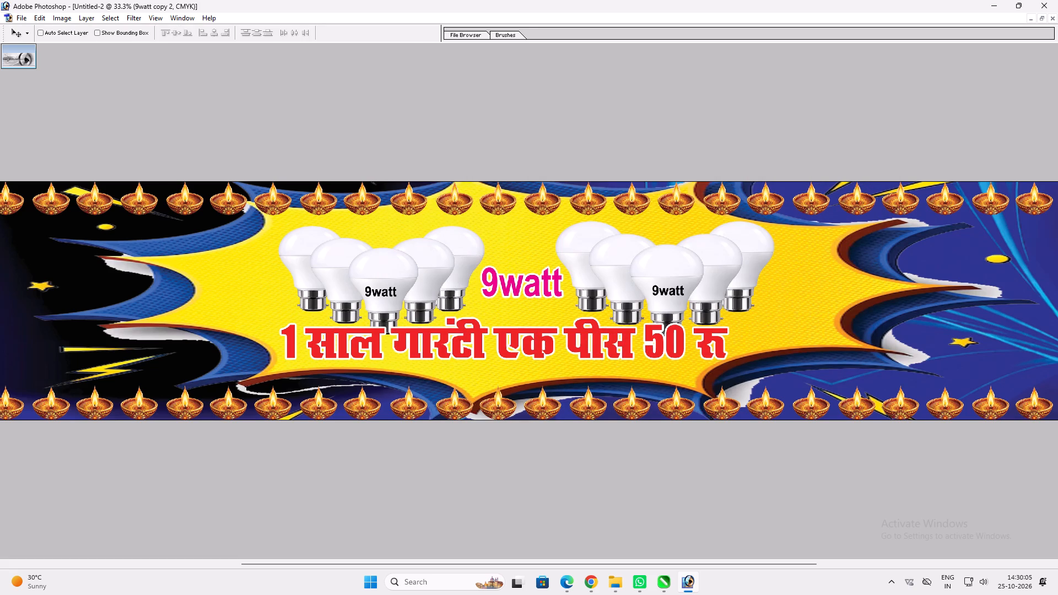
Reduce the magenta "9watt" text slightly so it clears the bulbs on both sides.
key(ctrl+t)
shift+drag(561, 268, 555, 269)
key(Return)
text(vv)
Delete the single large bulb at the banner's left end.
key(space)
right_drag(544, 269, 558, 272)
drag(562, 274, 567, 275)
key(v)
key(v)
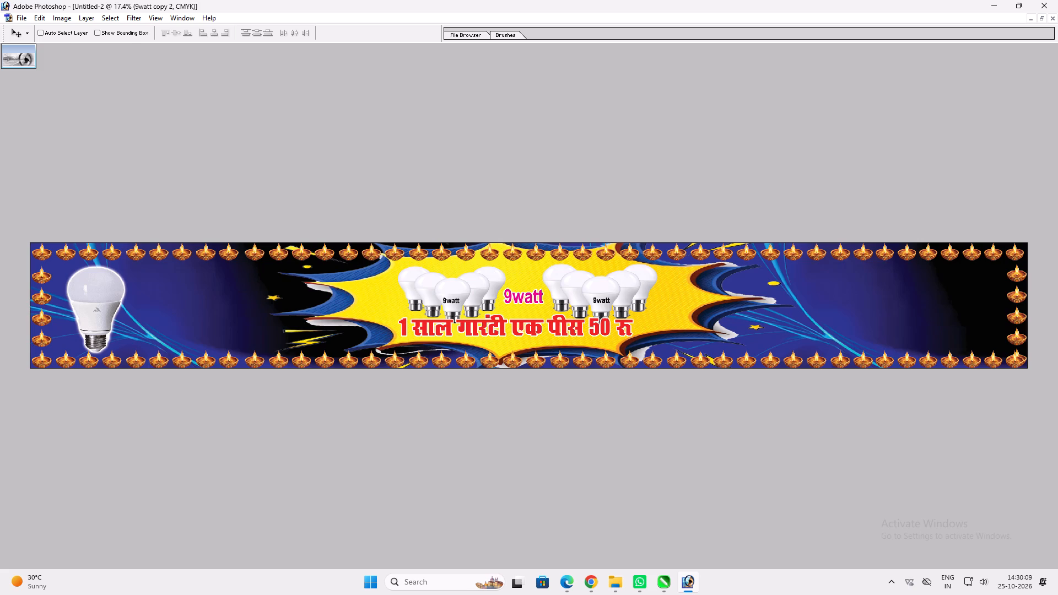
ctrl+click(106, 298)
key(alt+l)
key(alt+l)
key(alt+l)
Duplicate the yellow burst's left bulb group to the banner's left end and enlarge it to about 154%.
text(vv)
ctrl+click(479, 288)
alt+drag(479, 286, 424, 283)
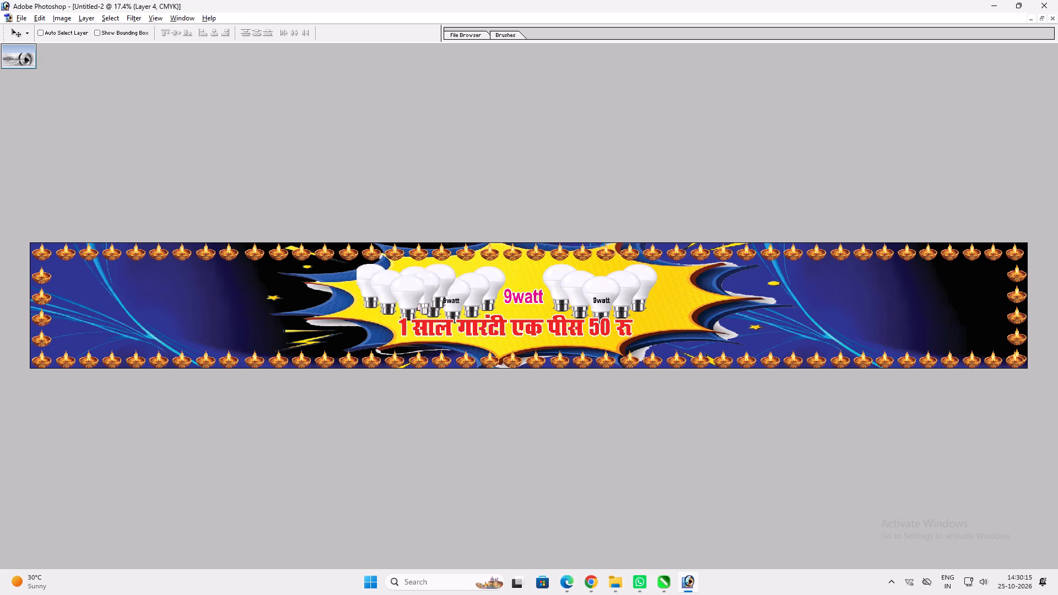
alt+drag(424, 283, 147, 290)
drag(151, 283, 140, 282)
key(ctrl+t)
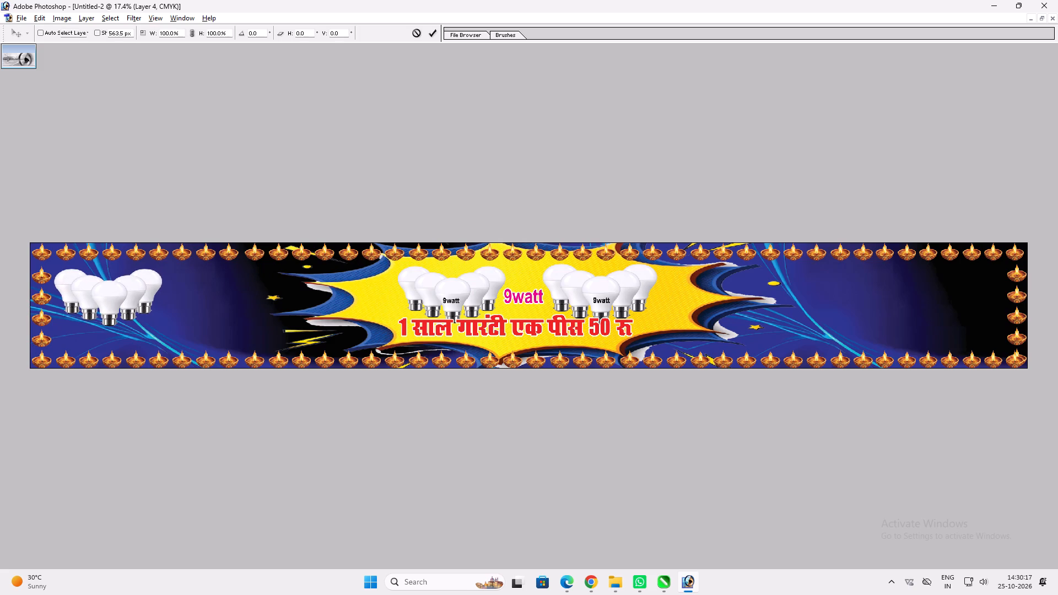
shift+drag(161, 327, 226, 345)
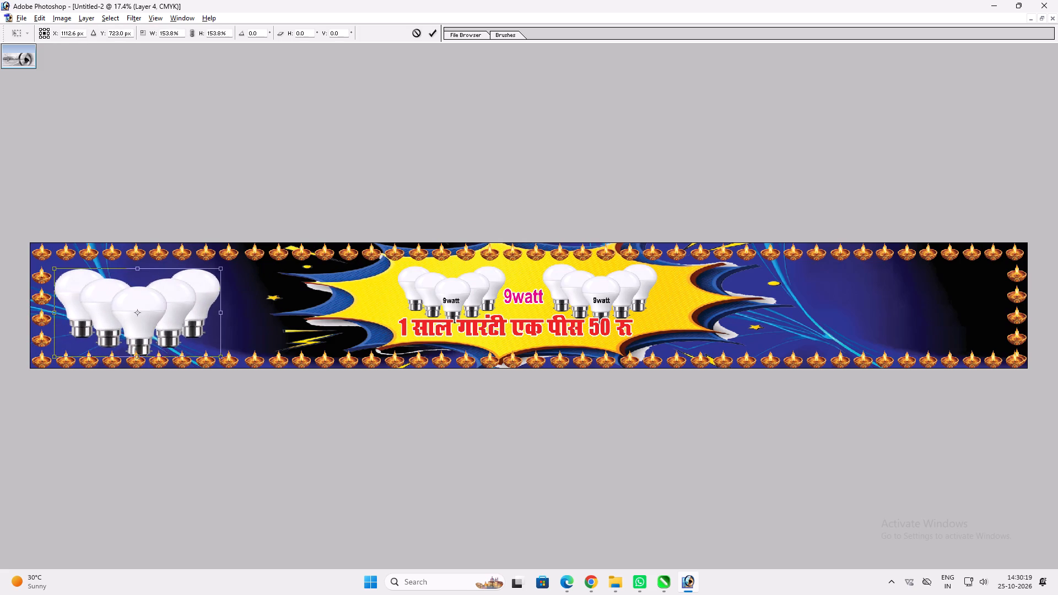
shift+drag(197, 353, 183, 359)
key(Return)
key(v)
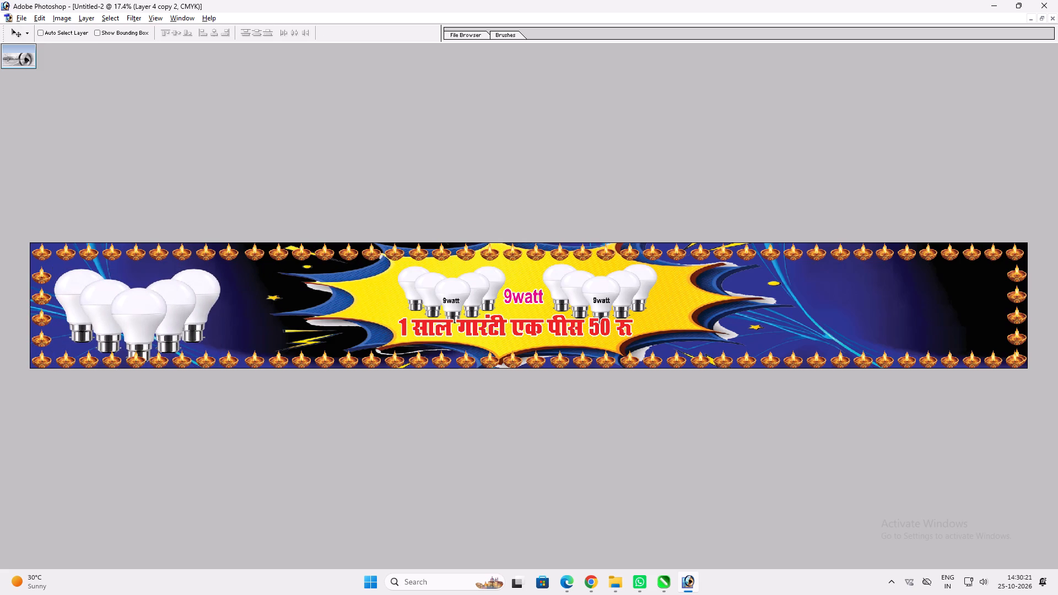
Add a white Outer Glow to the large left-end bulbs: Normal blend, 100% opacity, about 24% spread, 73 px size.
key(alt+l)
key(alt+y)
key(o)
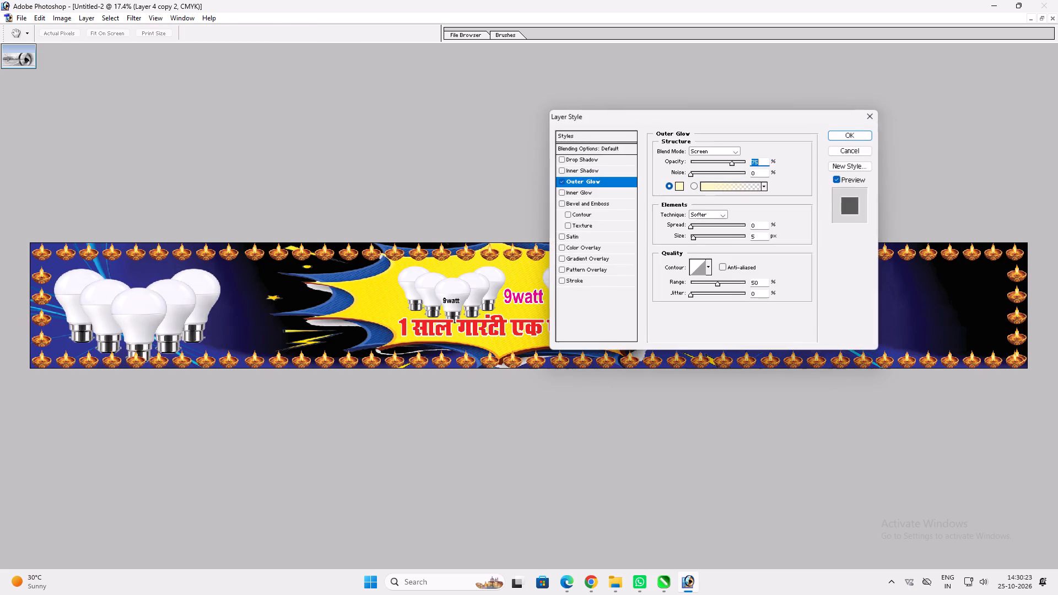
text(100)
click(704, 154)
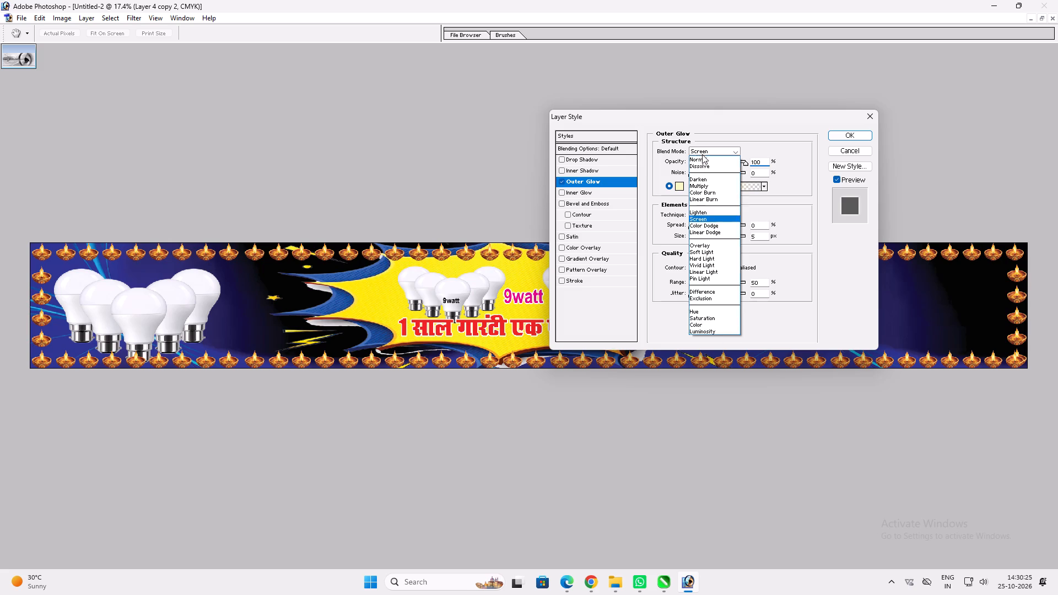
click(699, 163)
click(700, 149)
click(700, 156)
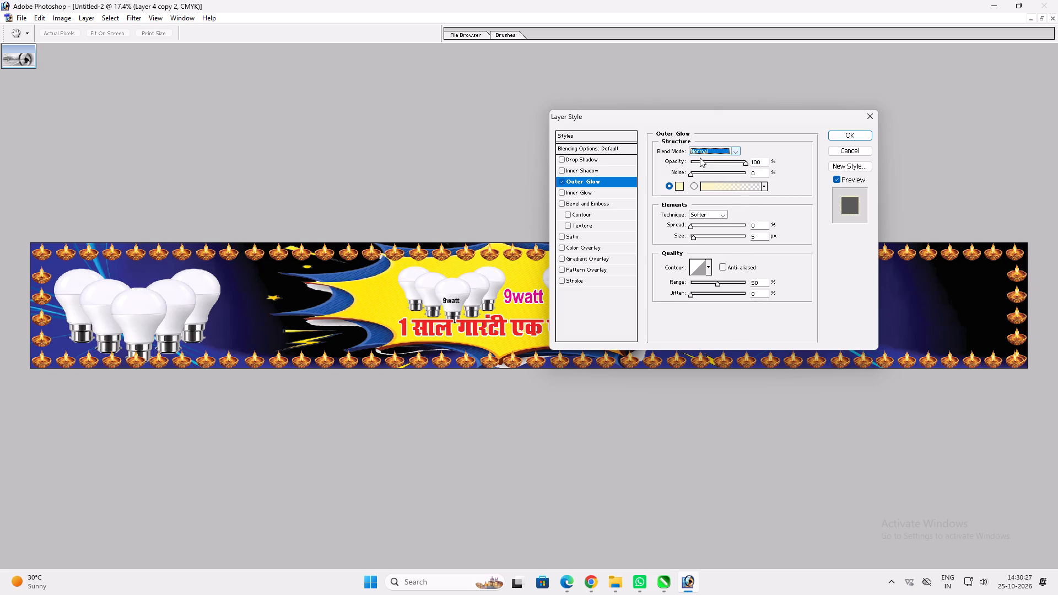
click(681, 185)
drag(482, 250, 175, 132)
key(Return)
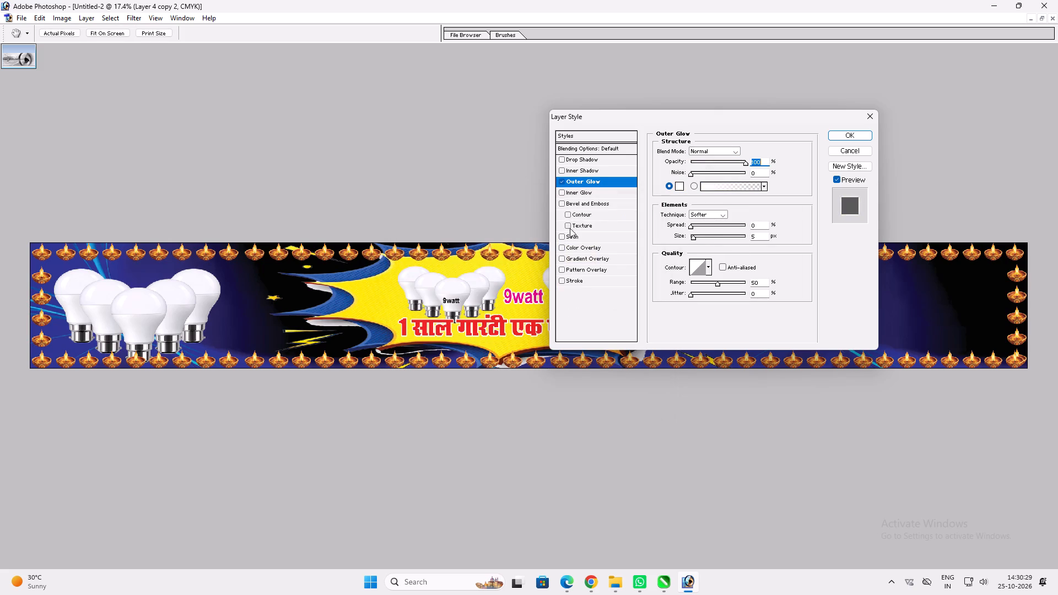
drag(698, 237, 709, 236)
click(705, 228)
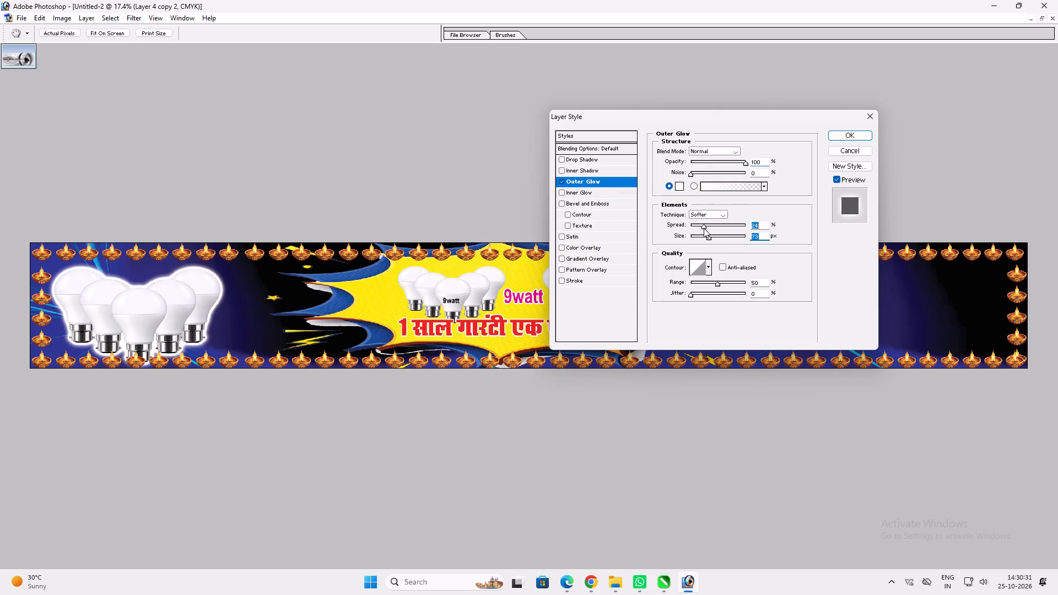
key(Return)
Enlarge the glowing left-end bulb group slightly toward the yellow burst.
key(v)
key(v)
key(ctrl+t)
shift+drag(229, 285, 235, 282)
shift+drag(224, 283, 230, 283)
key(shift+Return)
Duplicate the glowing left-end bulb group to the banner's right end.
alt+shift+drag(187, 293, 964, 250)
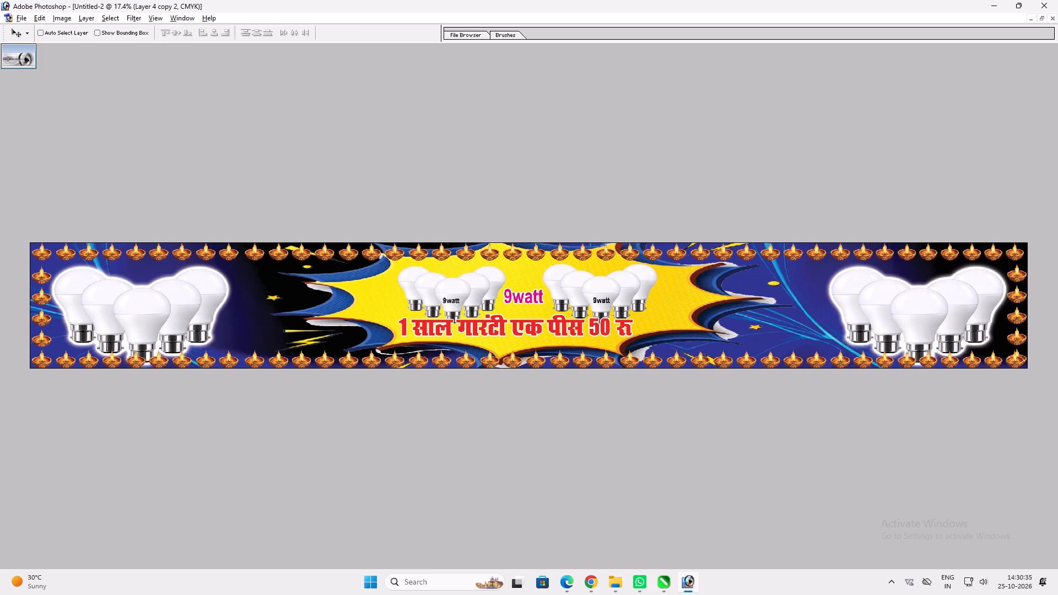
alt+shift+drag(964, 250, 968, 250)
Start a free transform on the glowing bulb group at the banner's right end.
scroll(727, 268, up, 2)
key(ctrl+t)
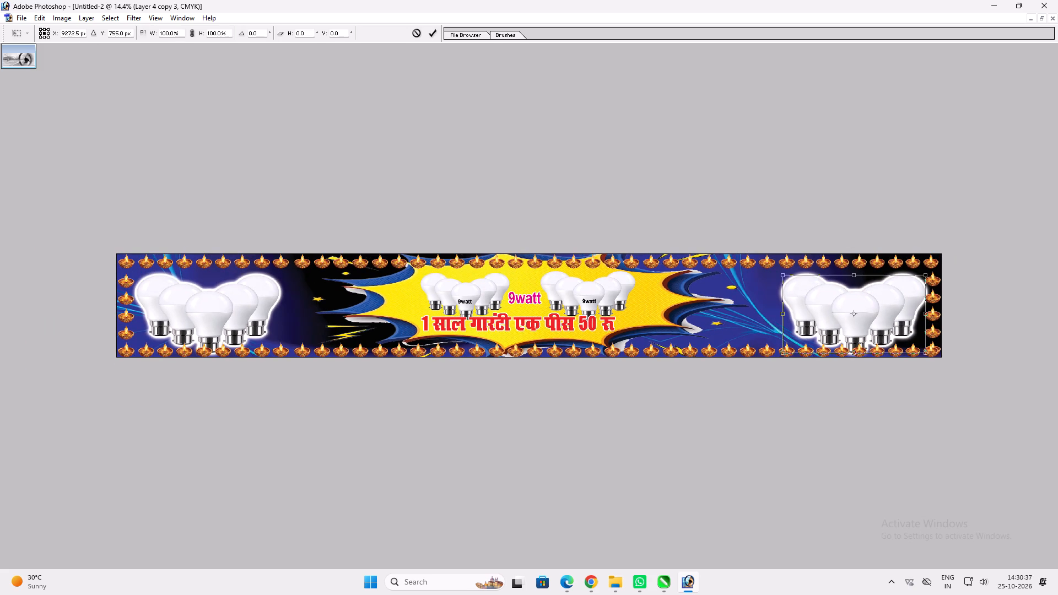
Enlarge the glowing bulb group at the banner's right end slightly toward the yellow burst and apply the transform.
shift+drag(780, 272, 775, 274)
key(shift+Return)
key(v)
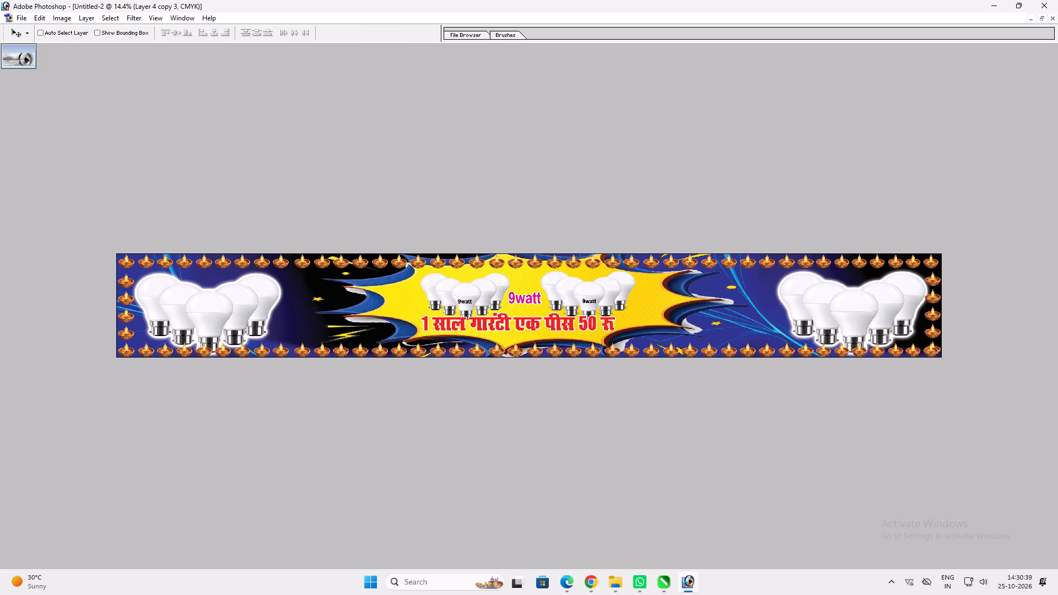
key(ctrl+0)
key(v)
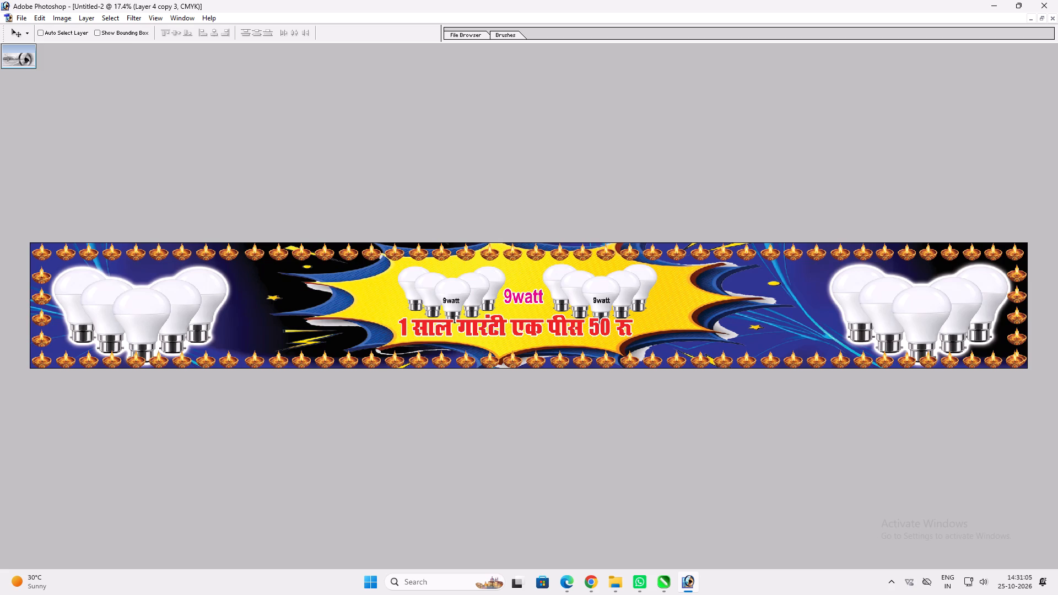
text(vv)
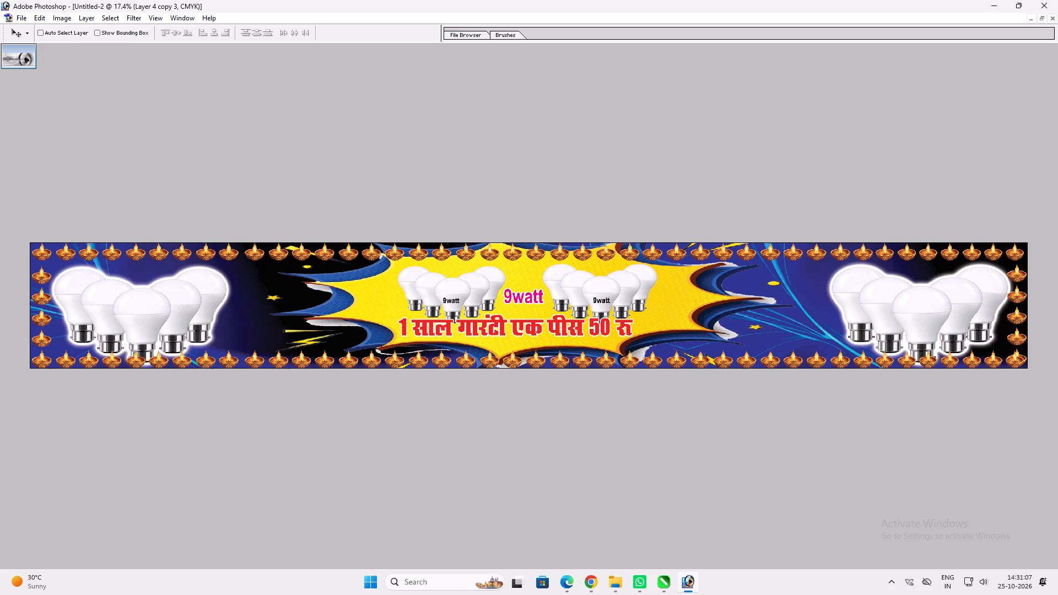